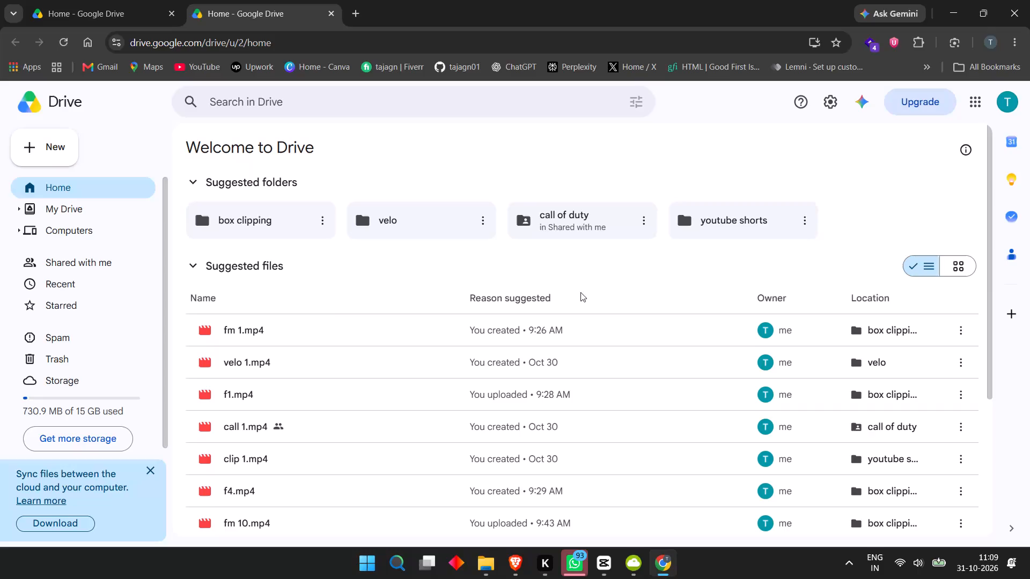
Upload the videos c5, c6, c7 and c8 from the cliping folder into Drive's call of duty folder.
scroll(377, 302, down, 8)
scroll(409, 299, up, 2)
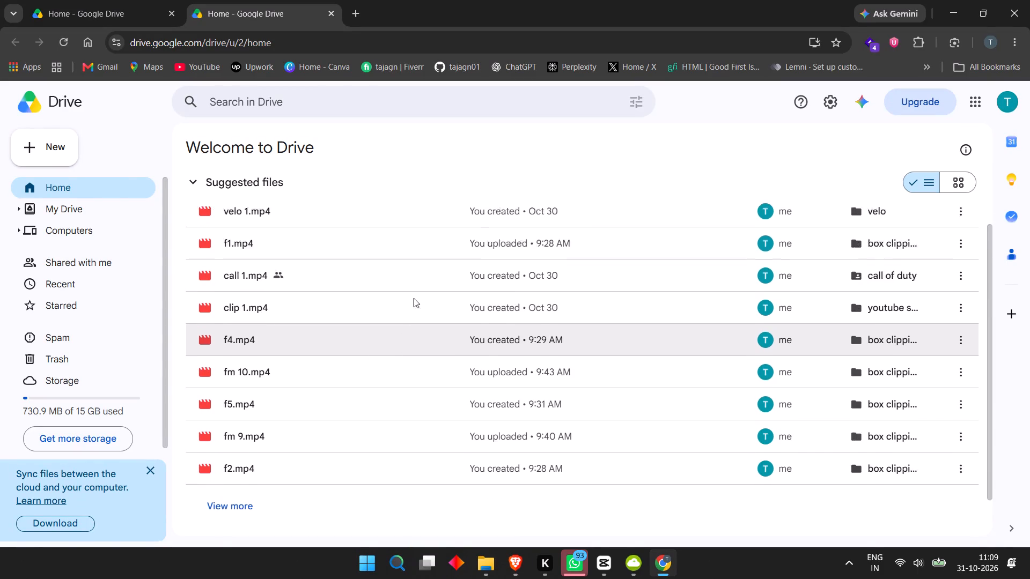
scroll(414, 298, up, 2)
double_click(618, 220)
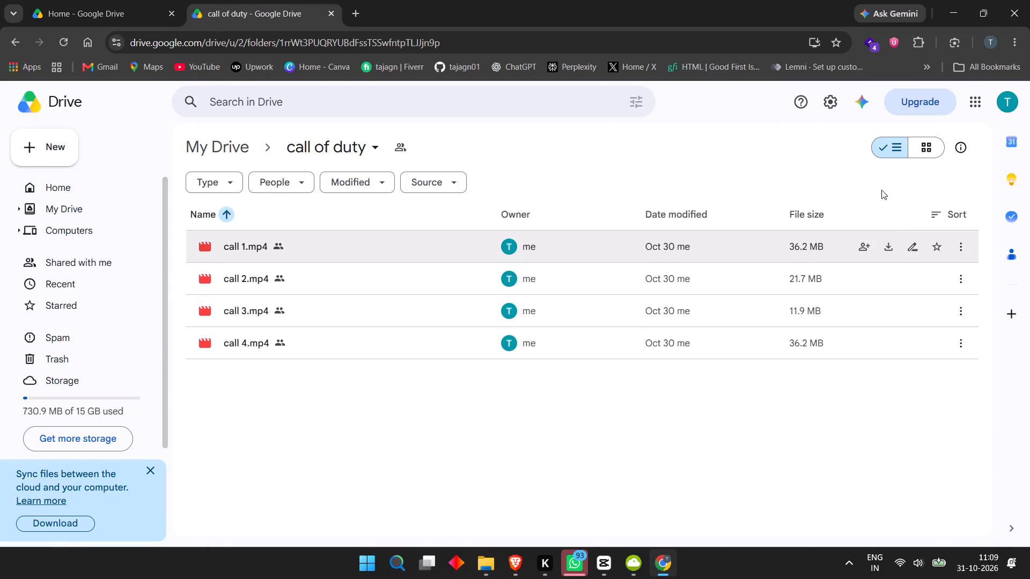
right_click(303, 424)
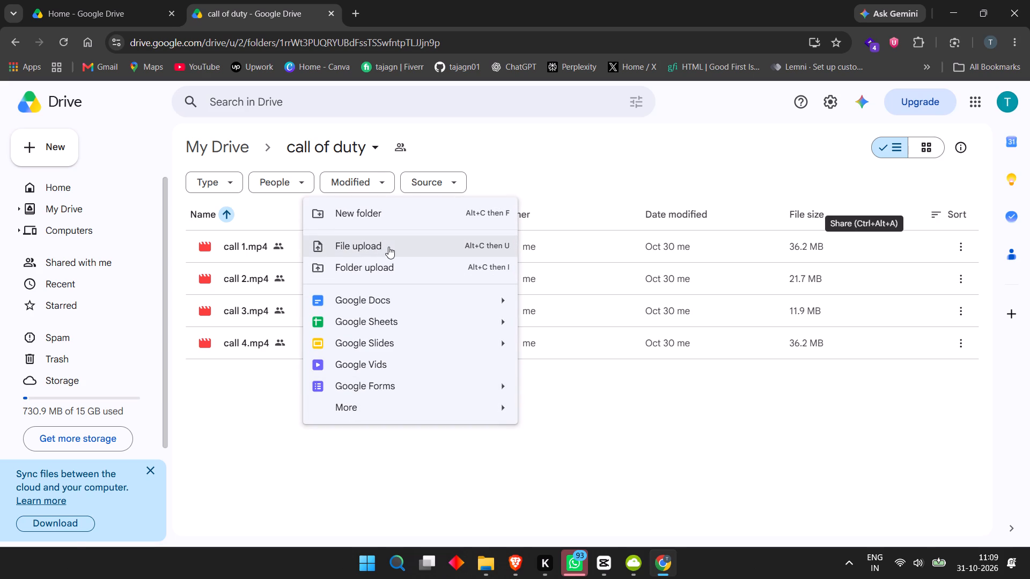
click(388, 247)
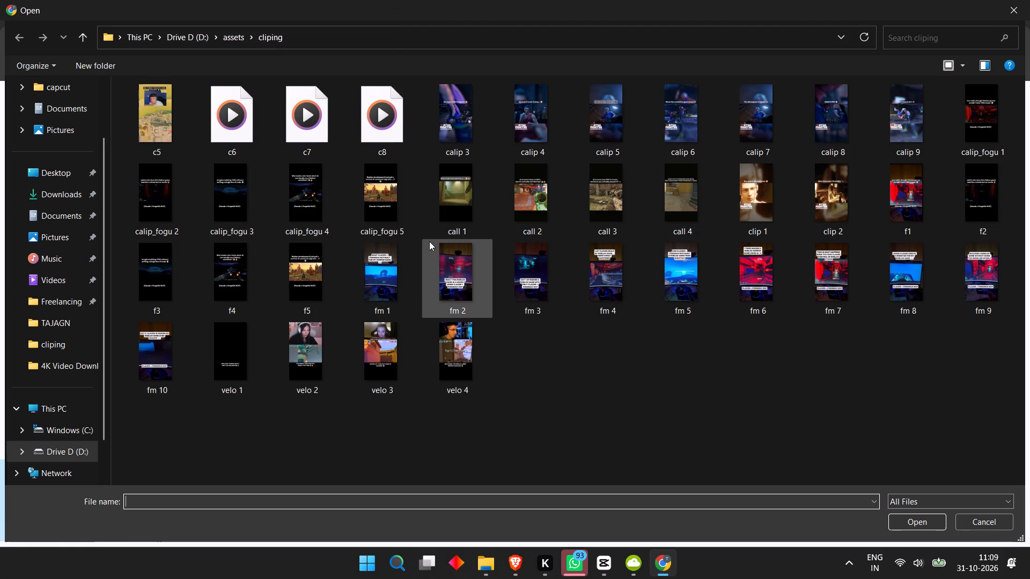
click(152, 124)
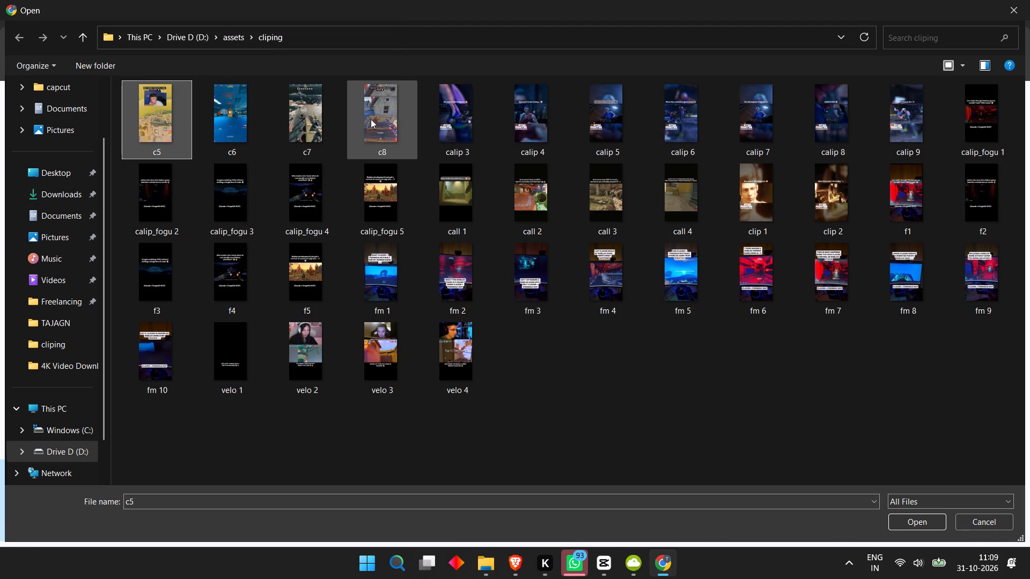
shift+click(371, 119)
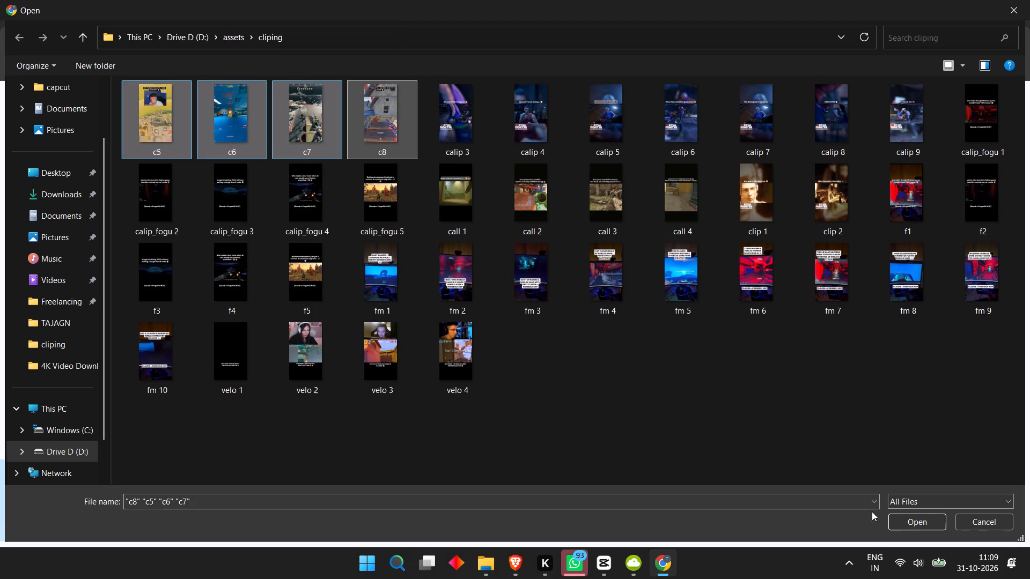
click(909, 519)
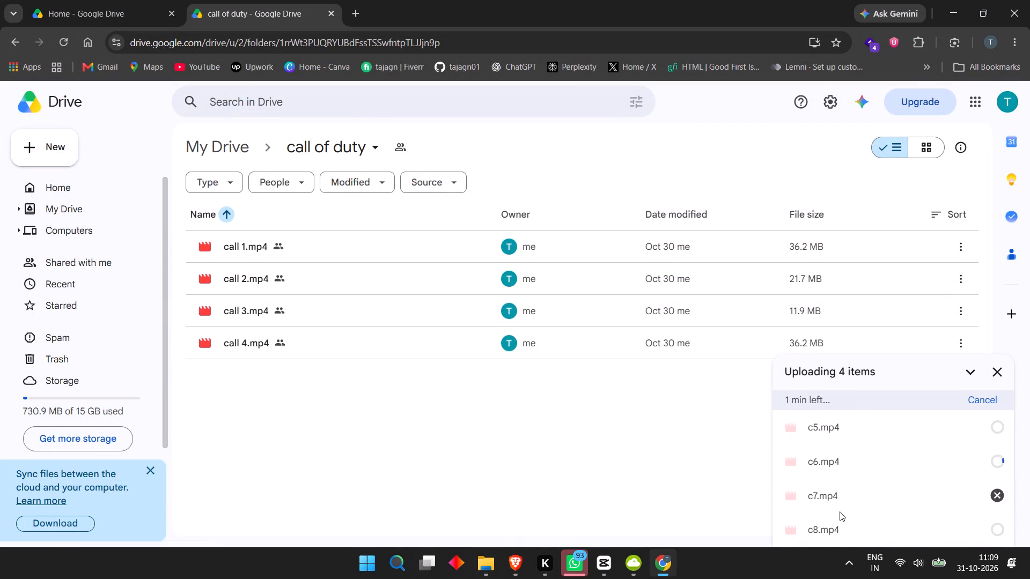
scroll(840, 511, down, 5)
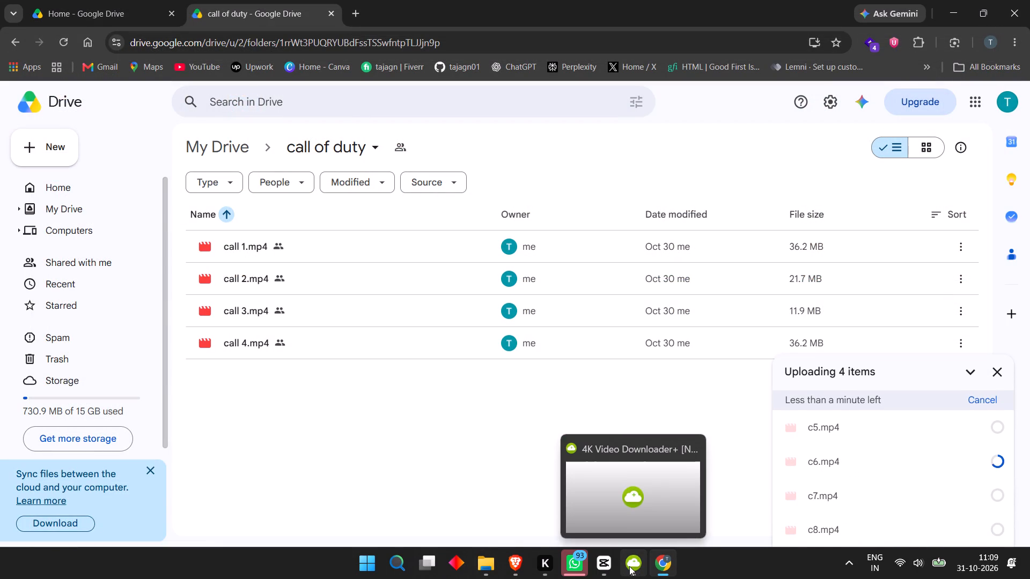
Switch to 4K Video Downloader+, open the Grapplers are So Fun! video's download folder and delete all files in it.
click(629, 566)
click(772, 254)
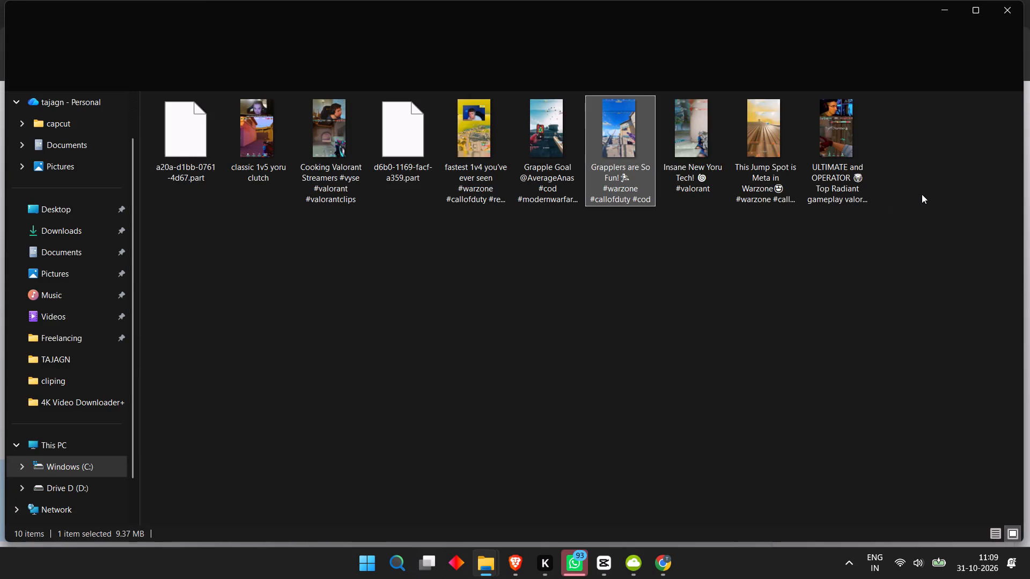
drag(922, 194, 183, 160)
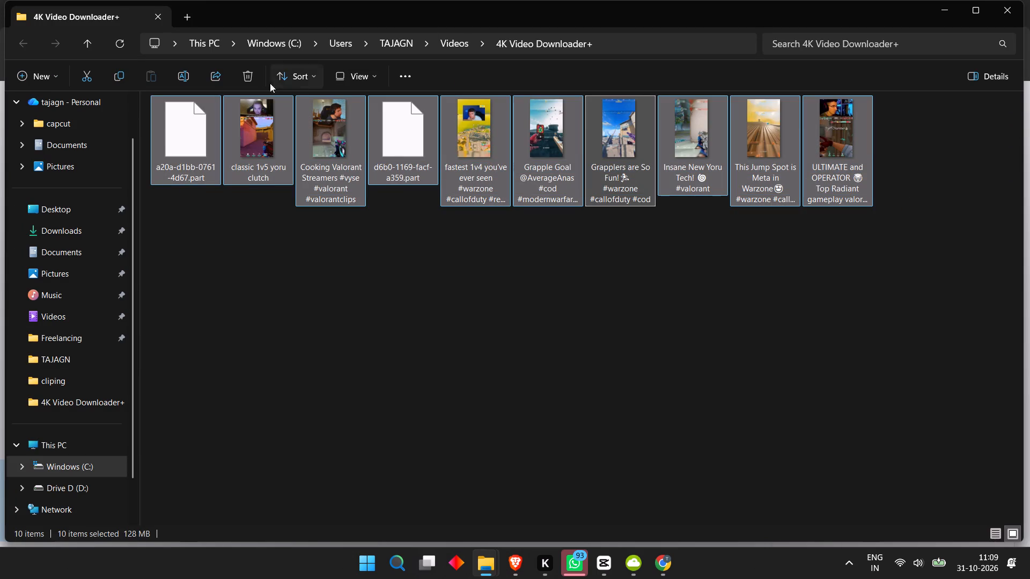
click(252, 83)
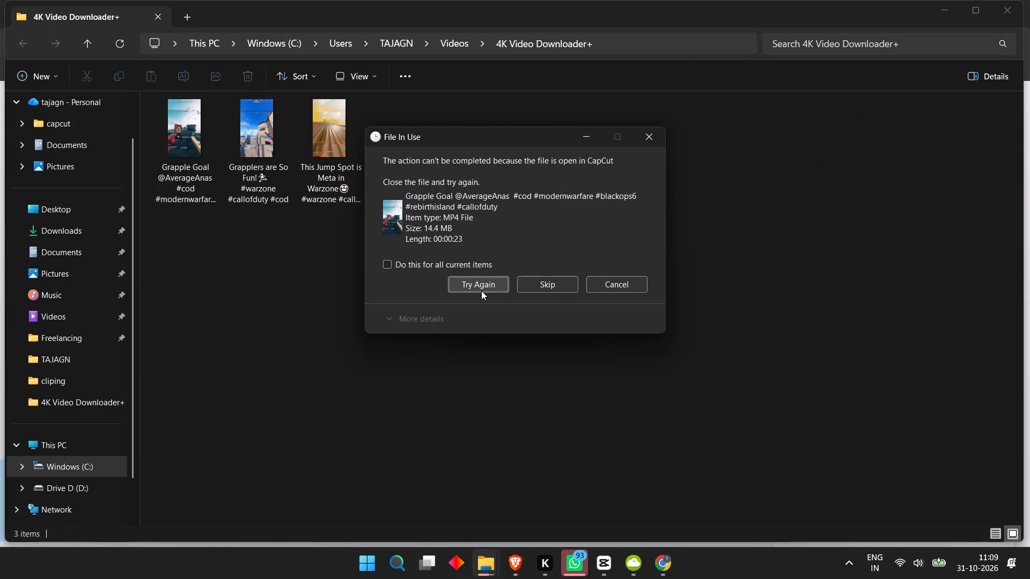
Switch to CapCut and close the open 1030 (1) project.
click(595, 560)
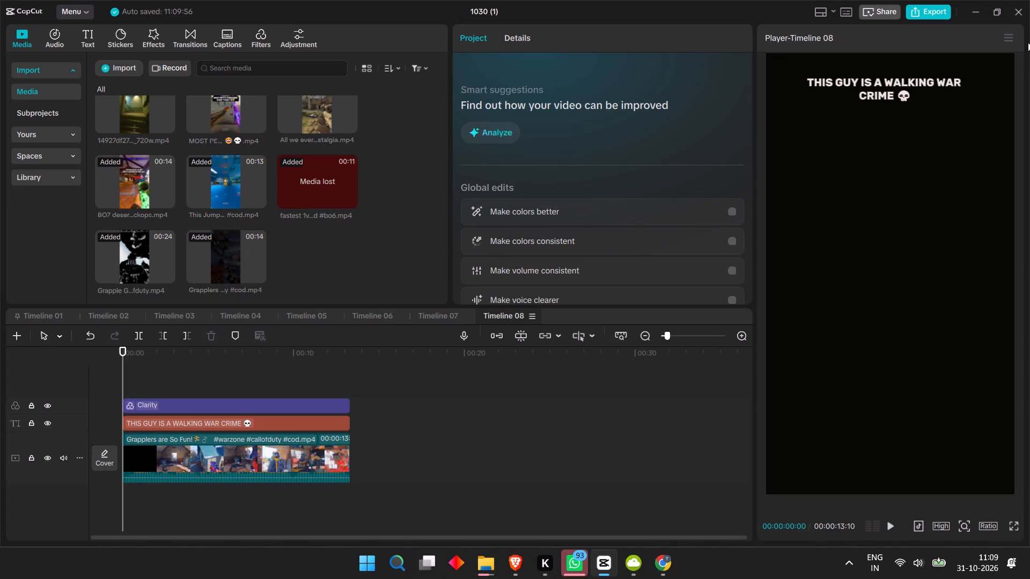
click(1019, 12)
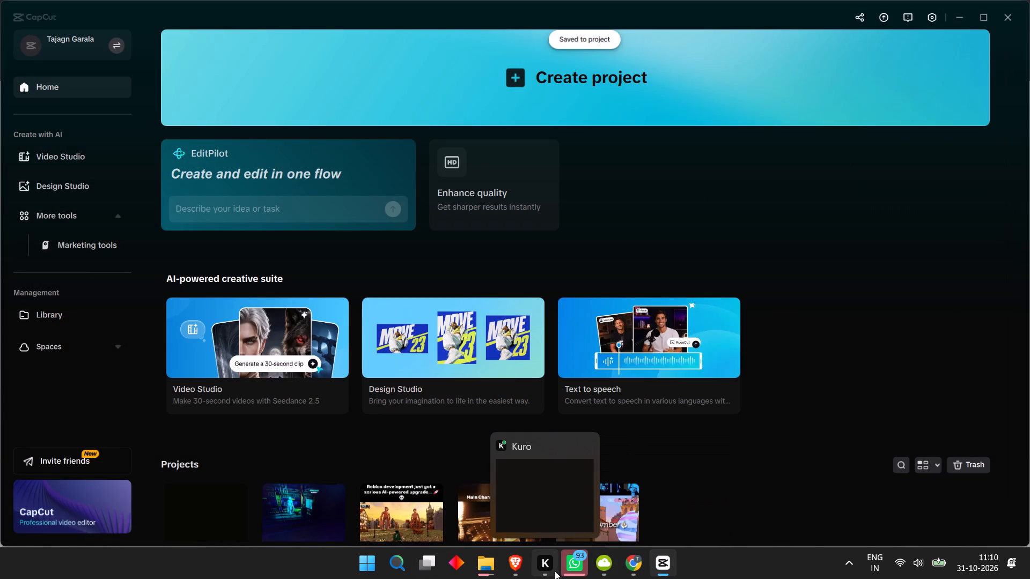
Close the surplus File Explorer windows and the File In Use dialog, keeping the 4K Video Downloader+ folder available.
click(602, 568)
click(485, 569)
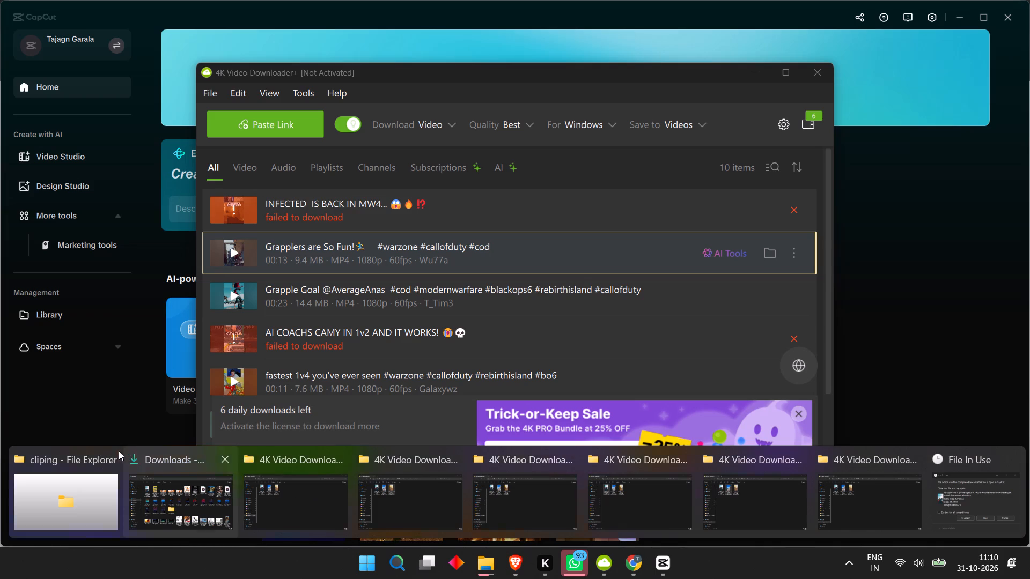
click(112, 458)
click(123, 458)
click(144, 450)
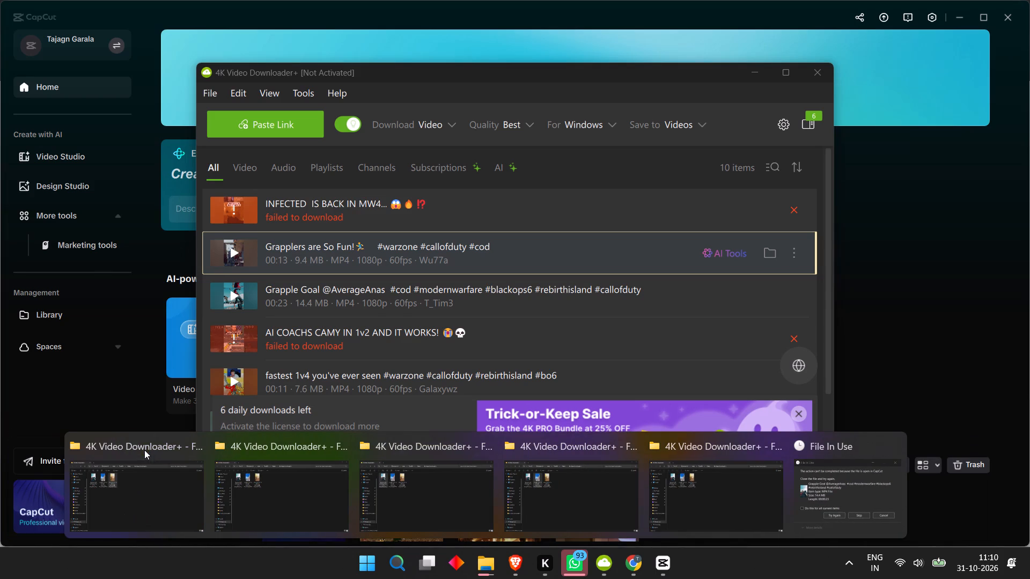
click(195, 450)
click(268, 448)
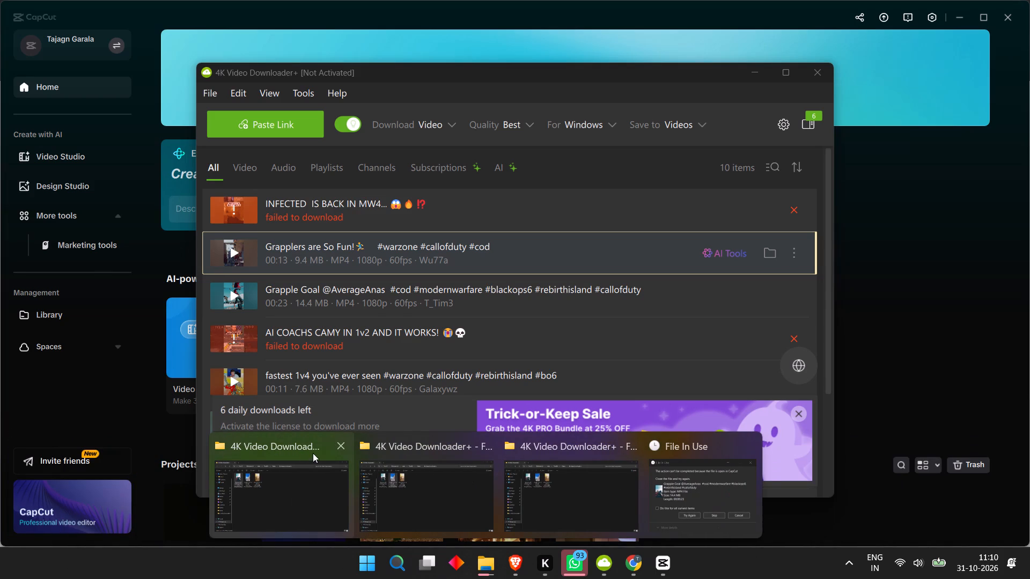
click(339, 451)
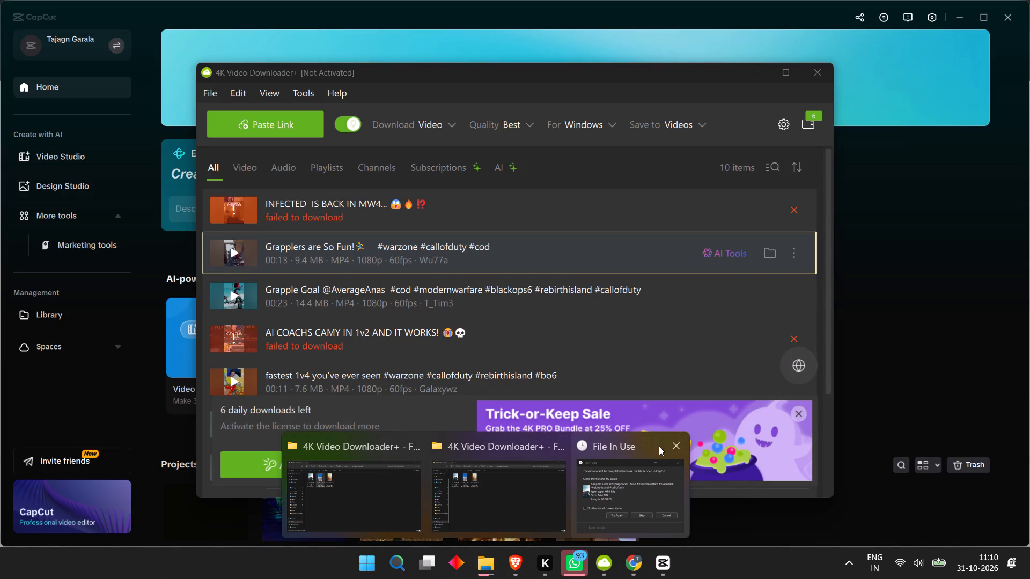
click(674, 445)
Delete the three remaining Warzone and Call of Duty videos from the 4K Video Downloader+ folder.
click(544, 474)
drag(453, 216, 237, 146)
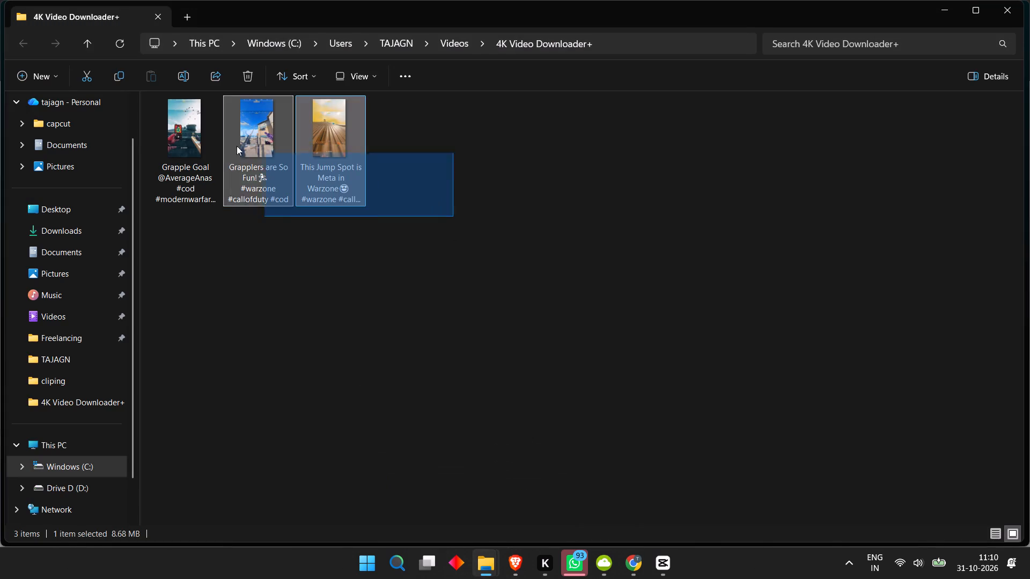
drag(237, 146, 174, 137)
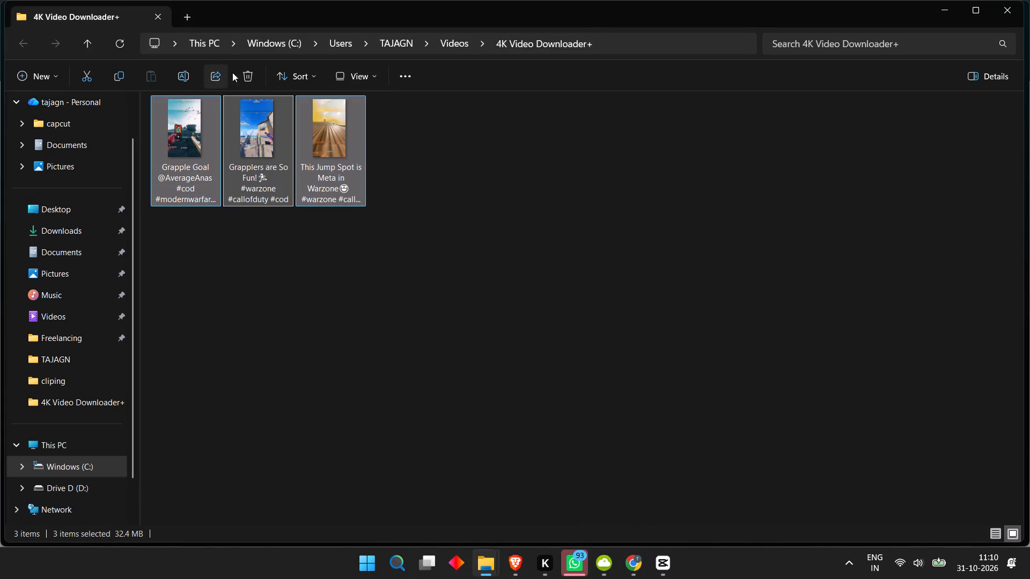
click(244, 75)
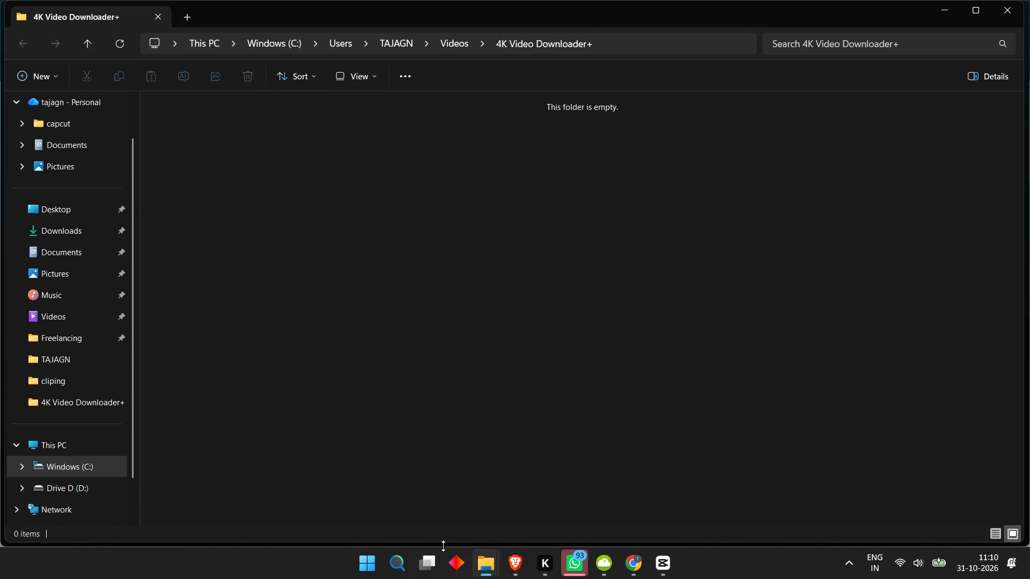
Close the duplicate 4K Video Downloader+ folder window and bring up the other one.
click(486, 562)
click(474, 453)
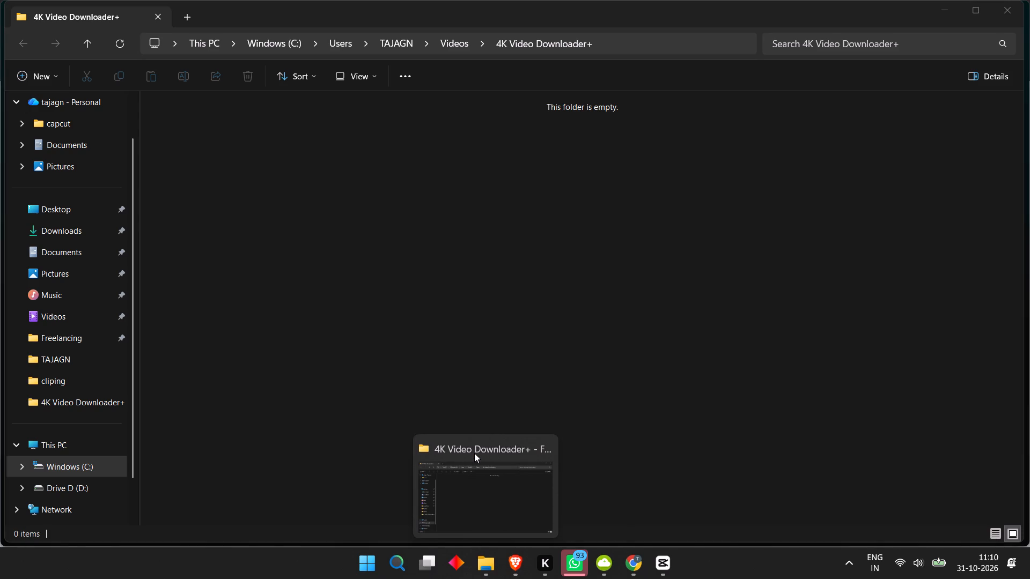
click(475, 454)
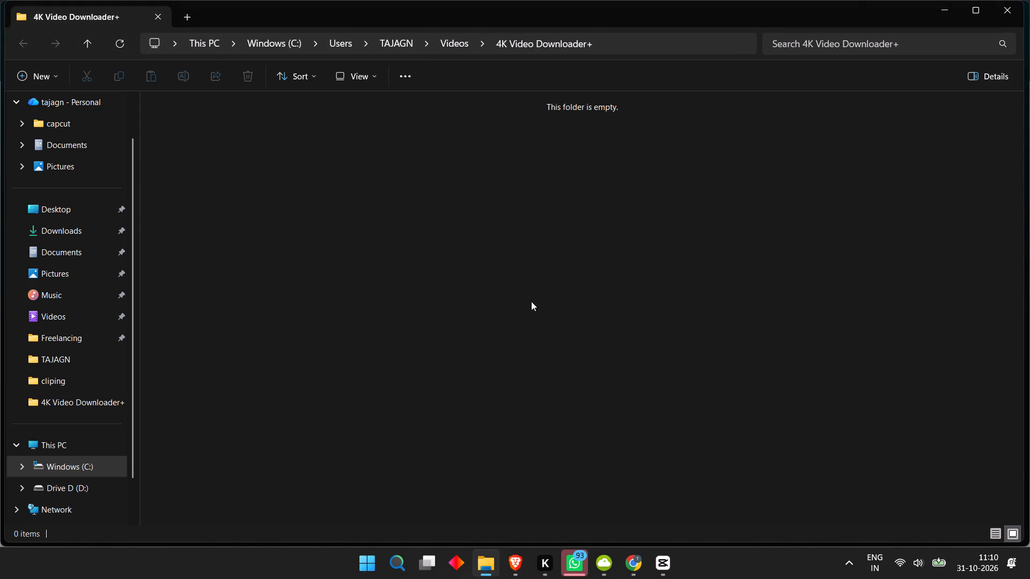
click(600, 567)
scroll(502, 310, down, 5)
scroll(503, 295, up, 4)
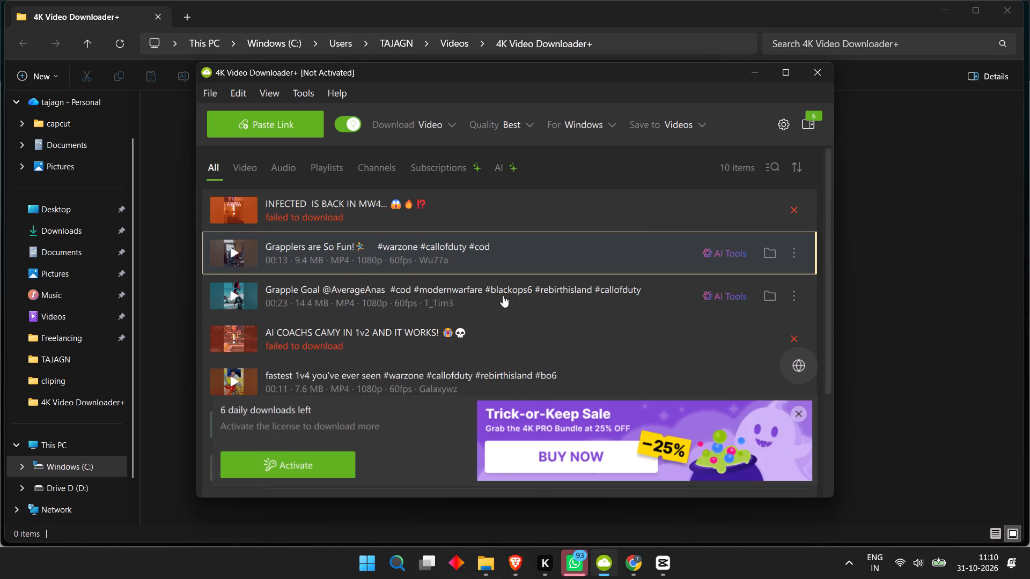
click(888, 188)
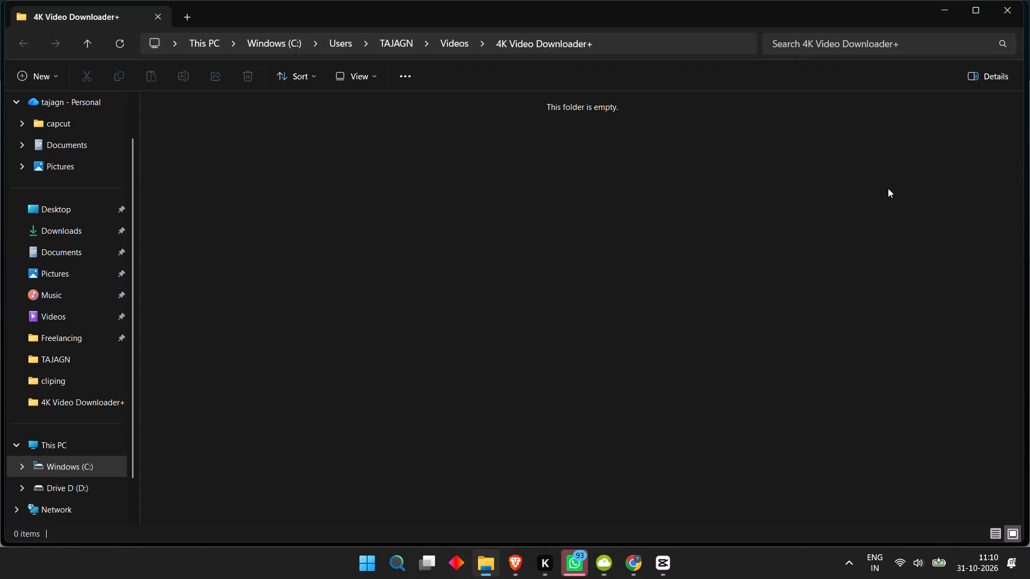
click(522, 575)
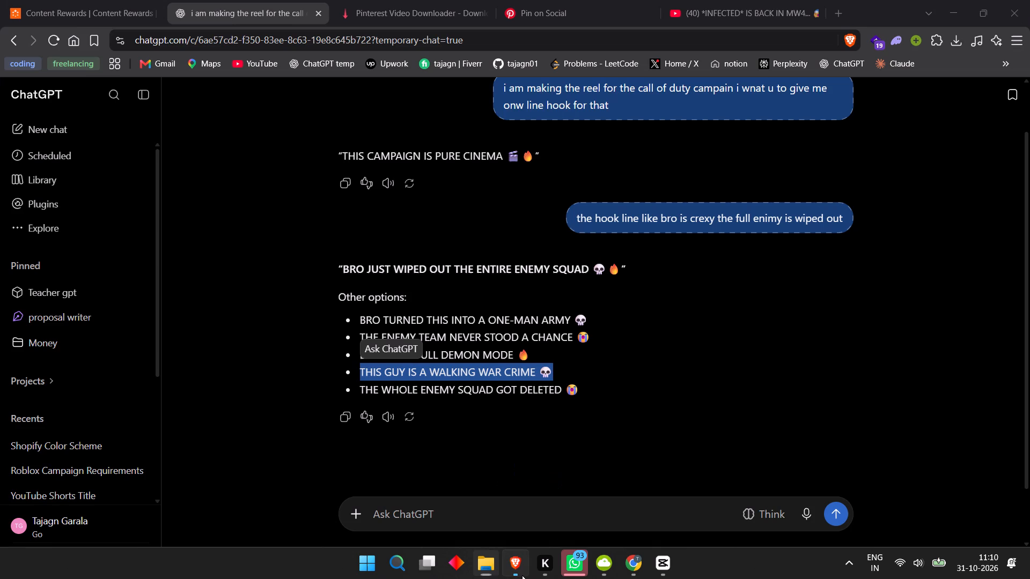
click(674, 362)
Switch to Chrome, check the uploaded files in the call of duty folder and dismiss the upload summary.
click(633, 568)
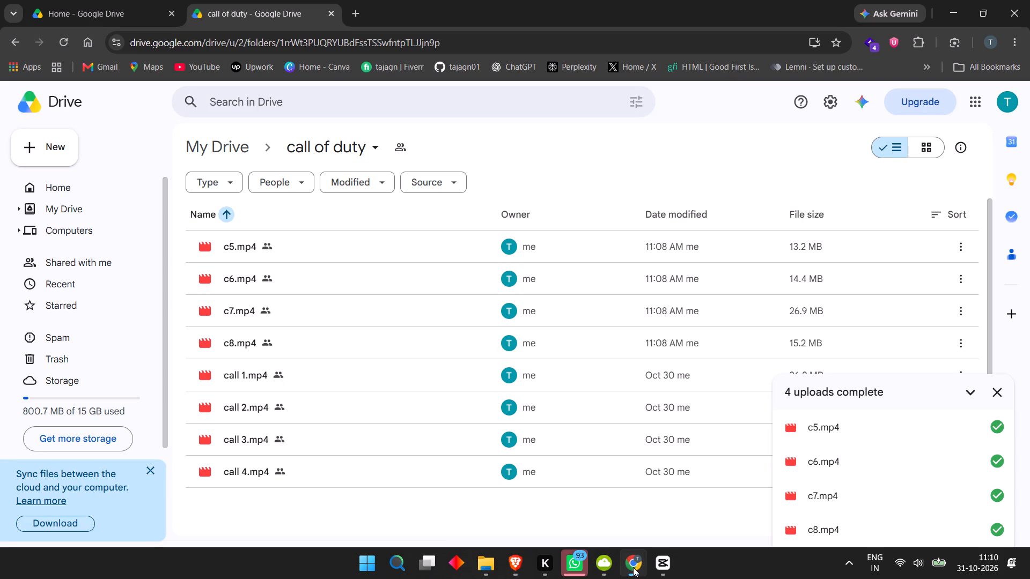
scroll(457, 406, down, 4)
click(1003, 392)
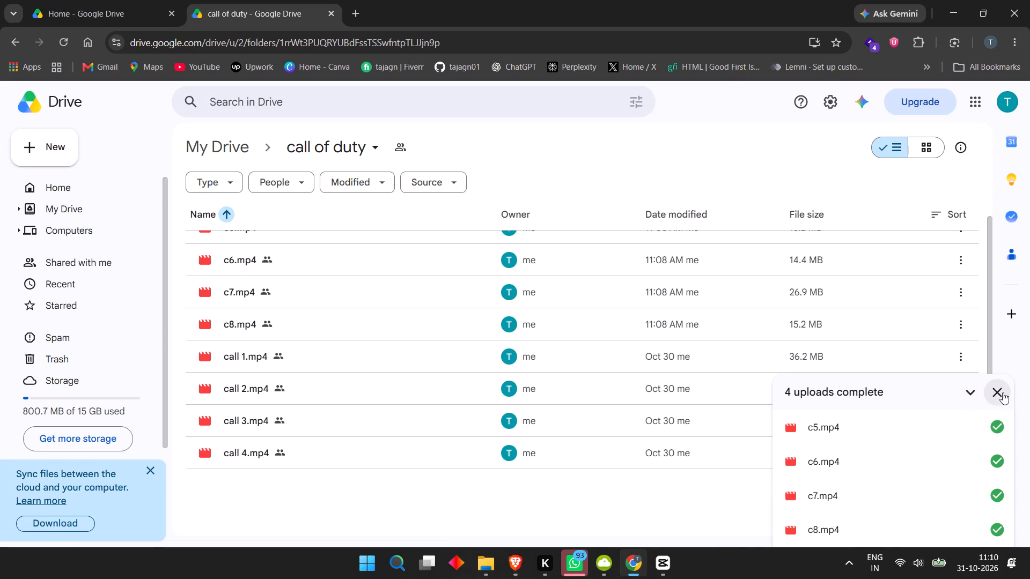
Go to My Drive and view the contents of the velo folder.
click(235, 146)
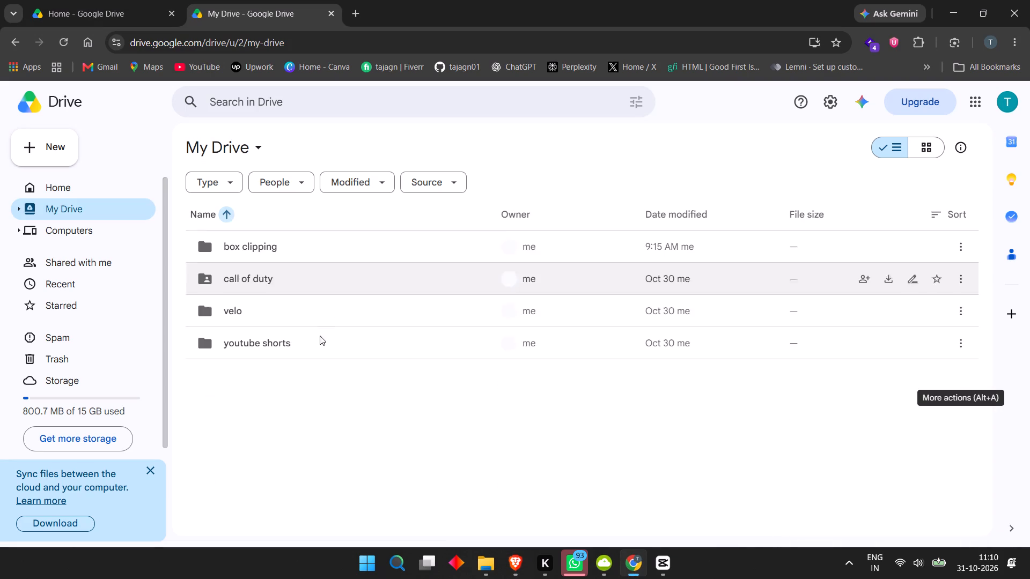
double_click(257, 318)
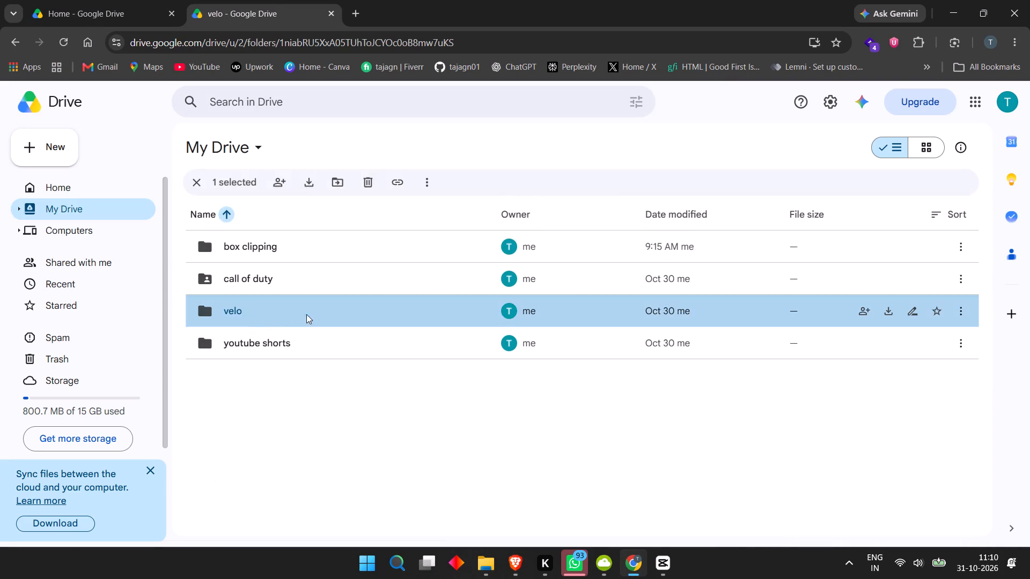
scroll(312, 319, down, 3)
click(366, 400)
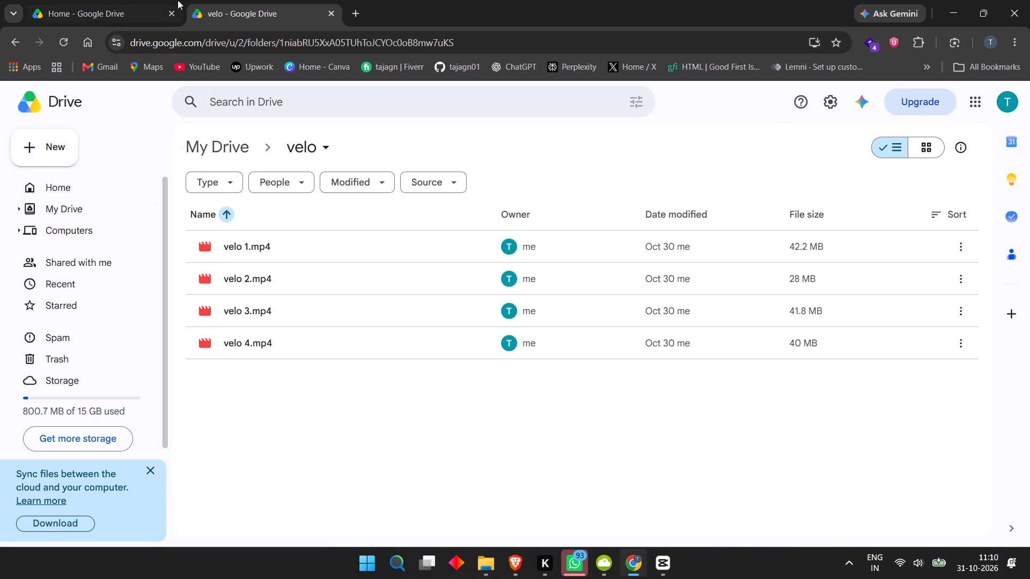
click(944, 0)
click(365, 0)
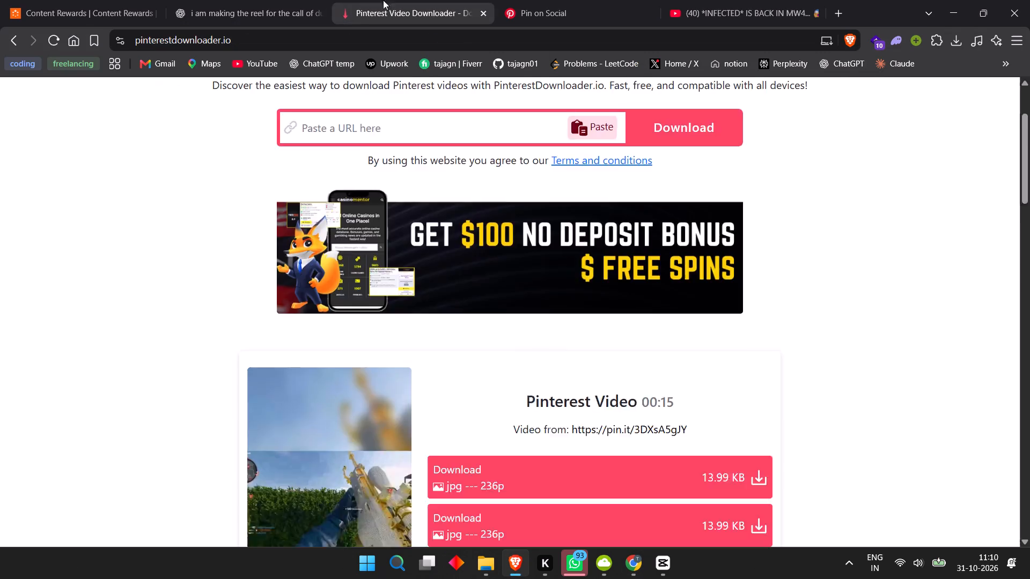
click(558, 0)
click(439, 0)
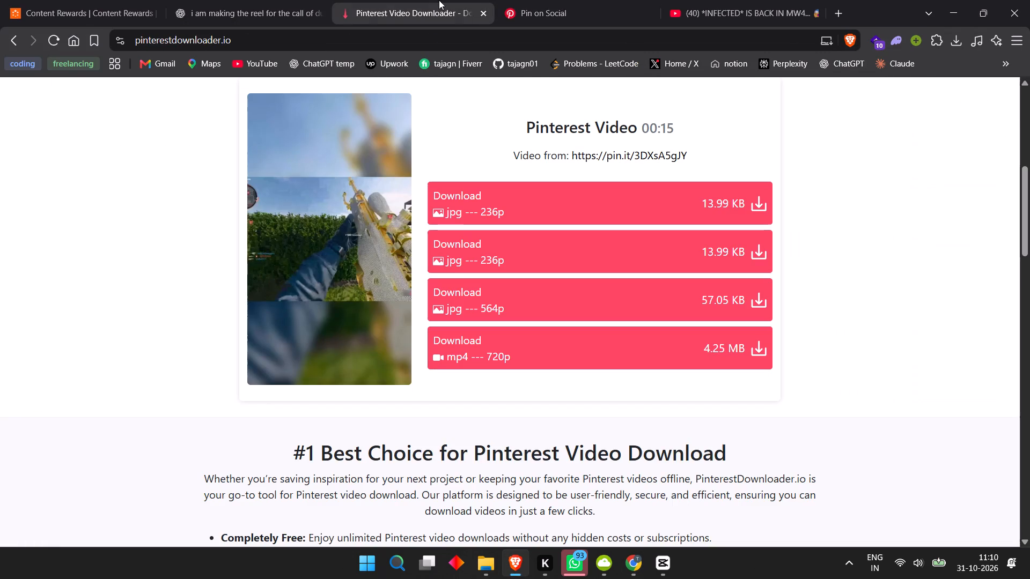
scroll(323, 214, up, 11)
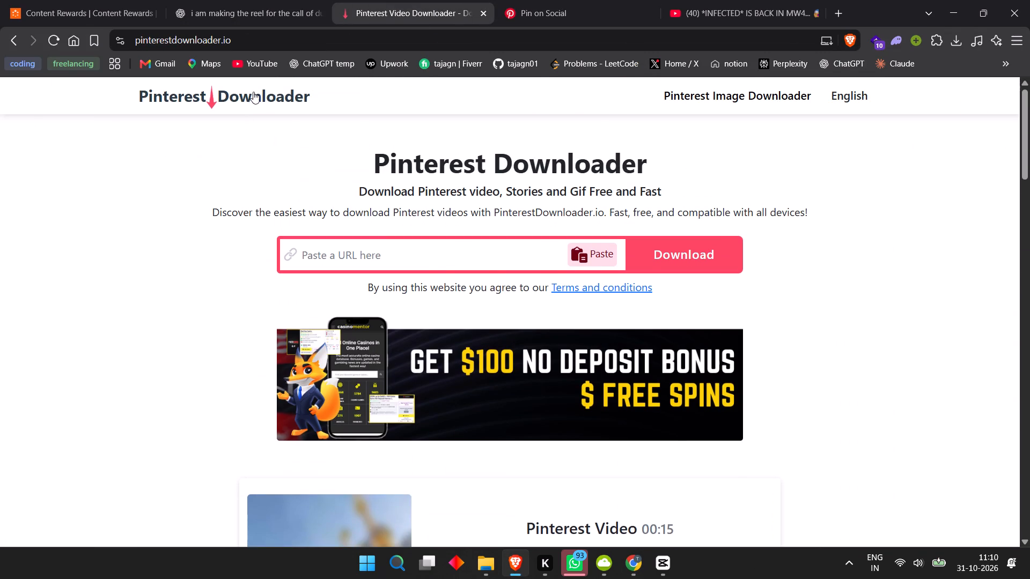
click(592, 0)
Go to the open YouTube page in Brave and search for "velorennt english clips striming".
click(764, 0)
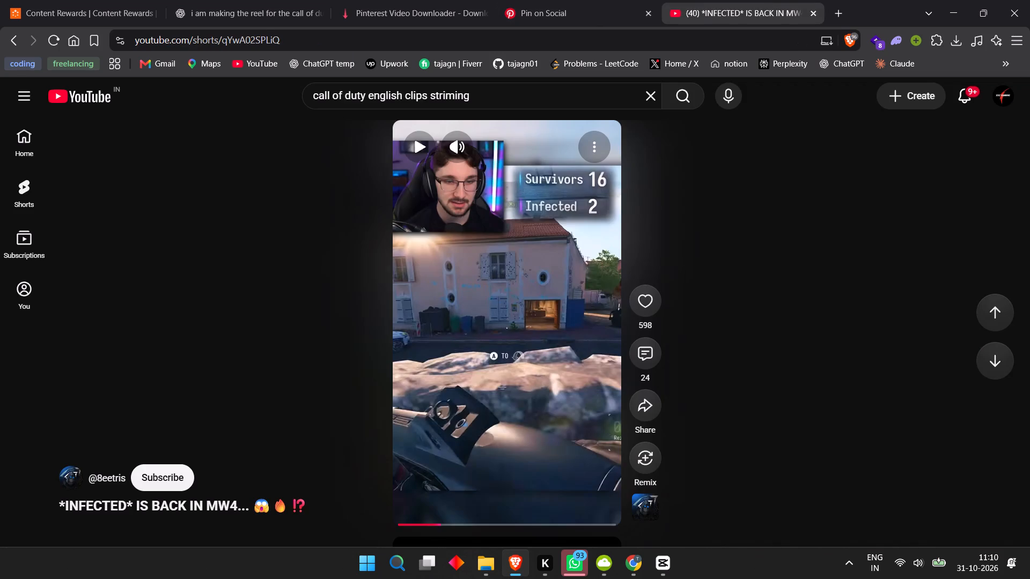
click(371, 97)
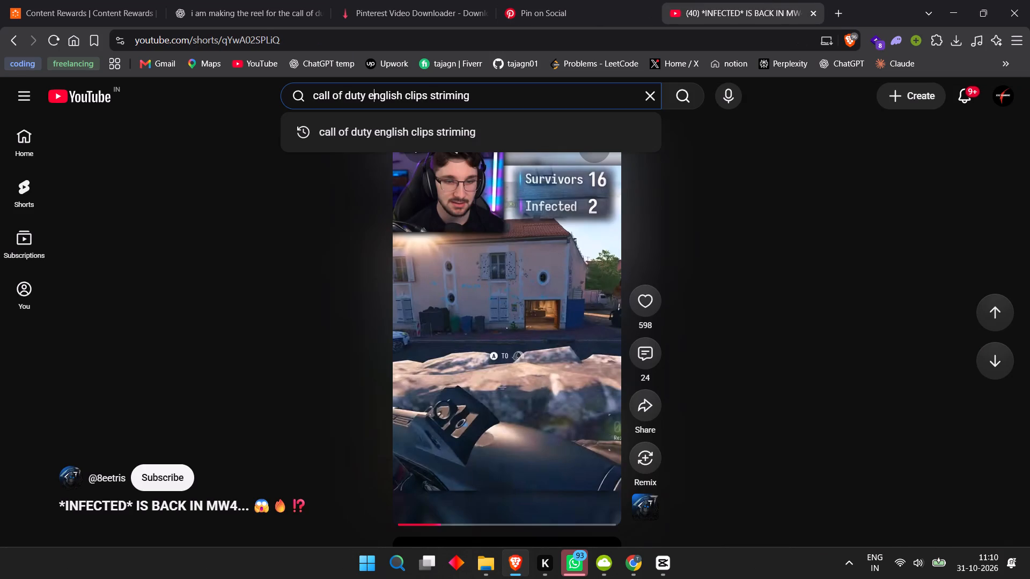
drag(365, 97, 285, 103)
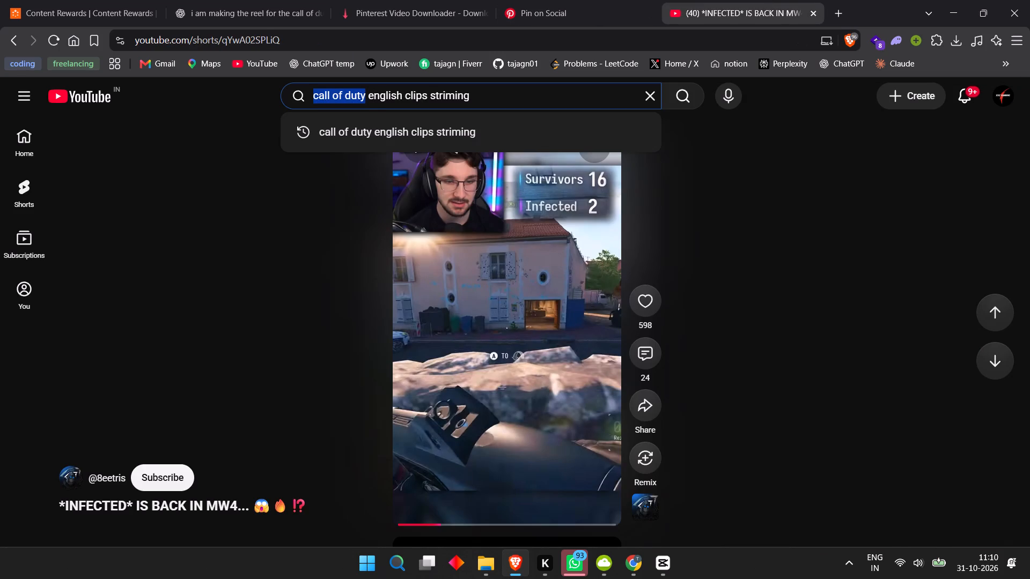
text(ve)
text(lo)
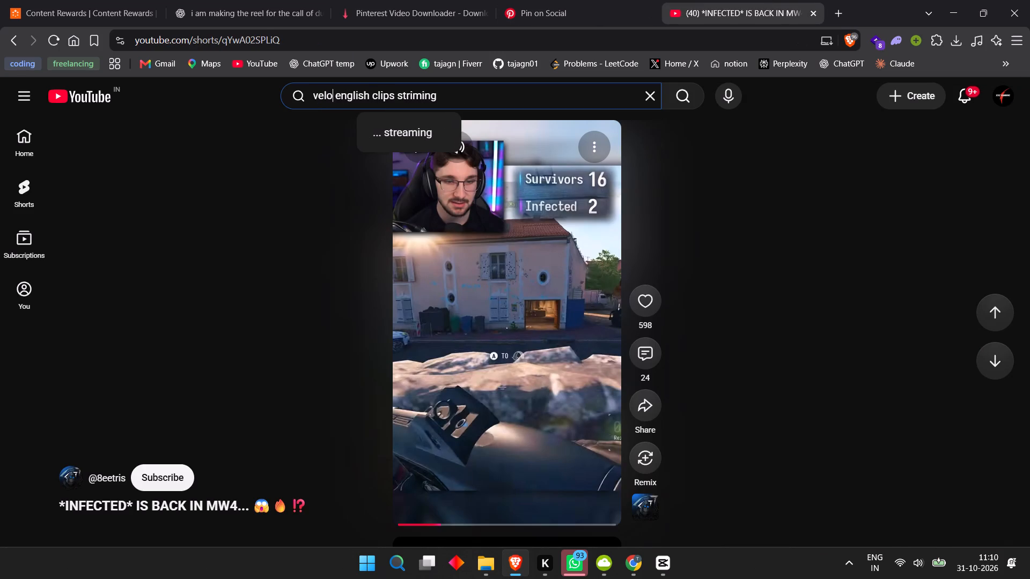
text(re)
text(nnt)
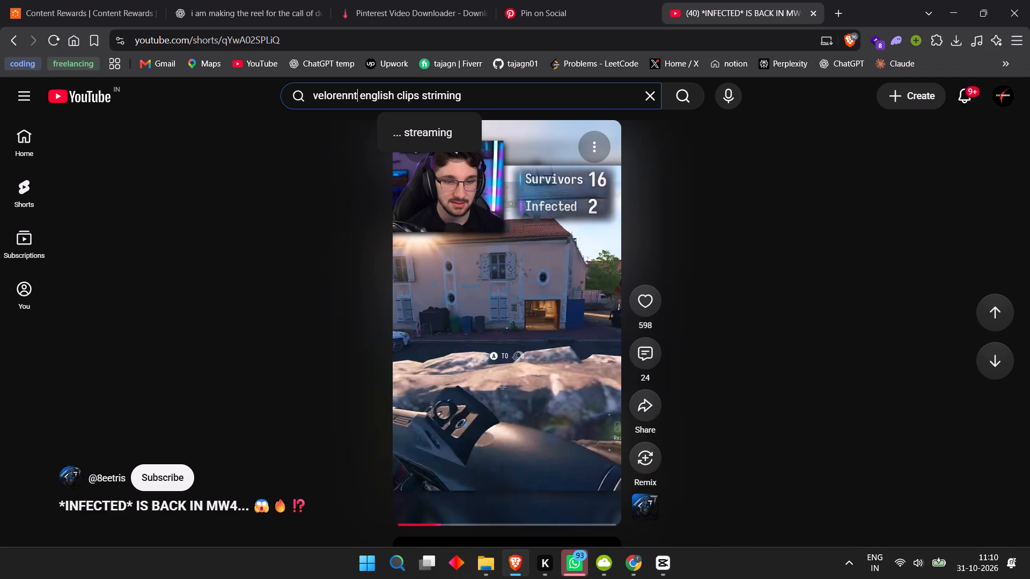
key(Return)
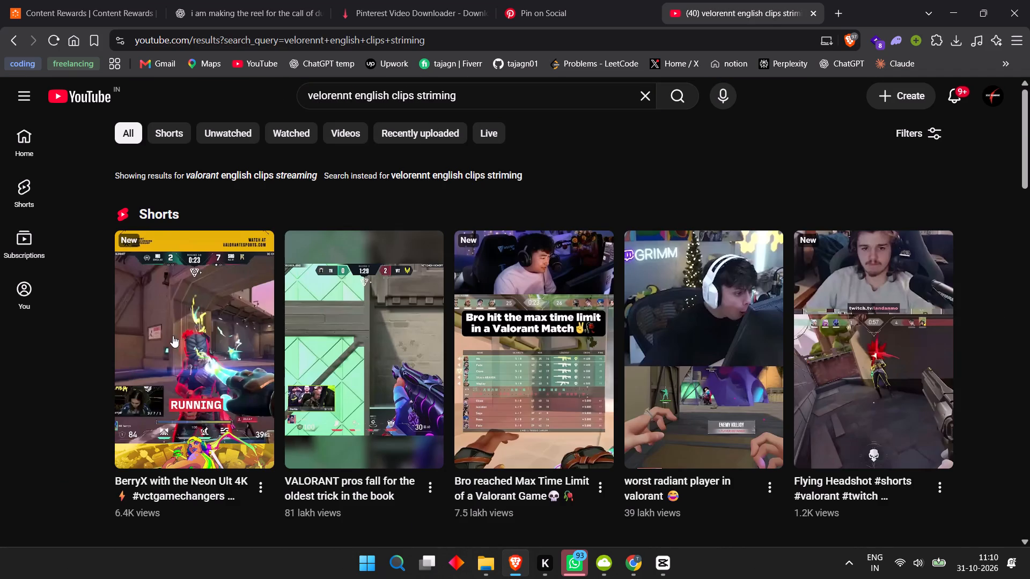
Copy the share link of the short "Bro reached Max Time Limit of a Valorant Game" and download it in 4K Video Downloader+.
click(554, 339)
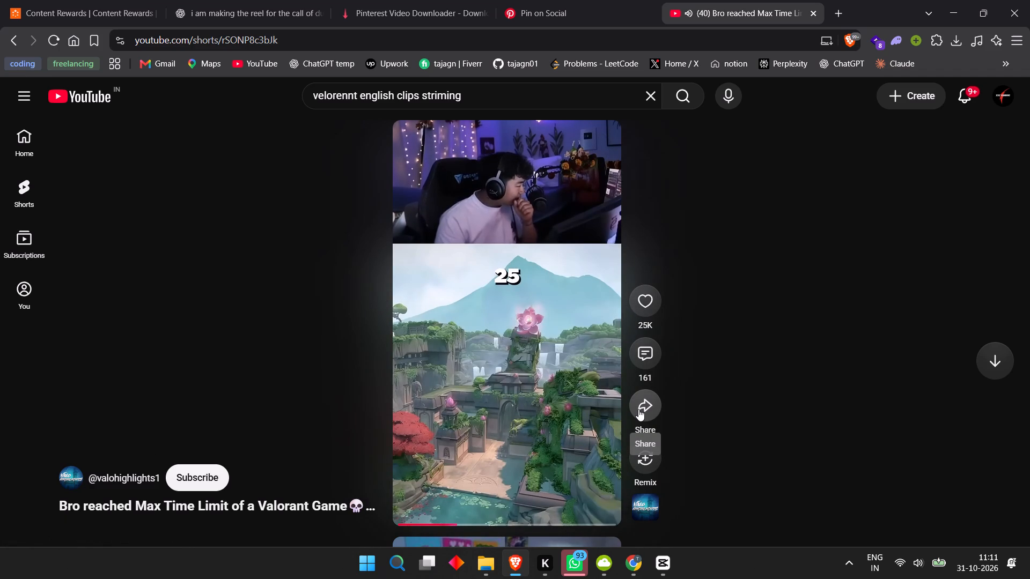
click(638, 409)
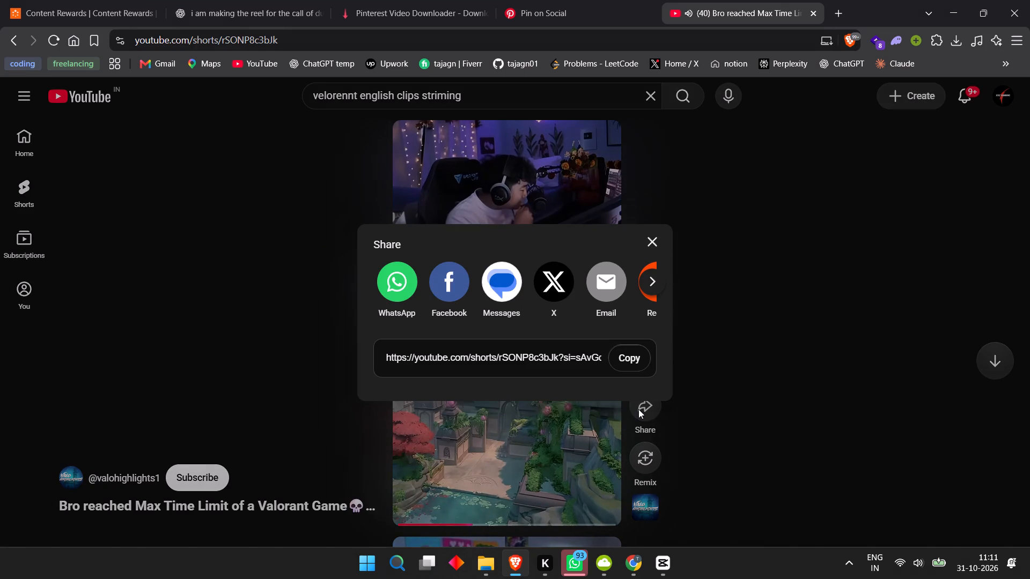
click(636, 366)
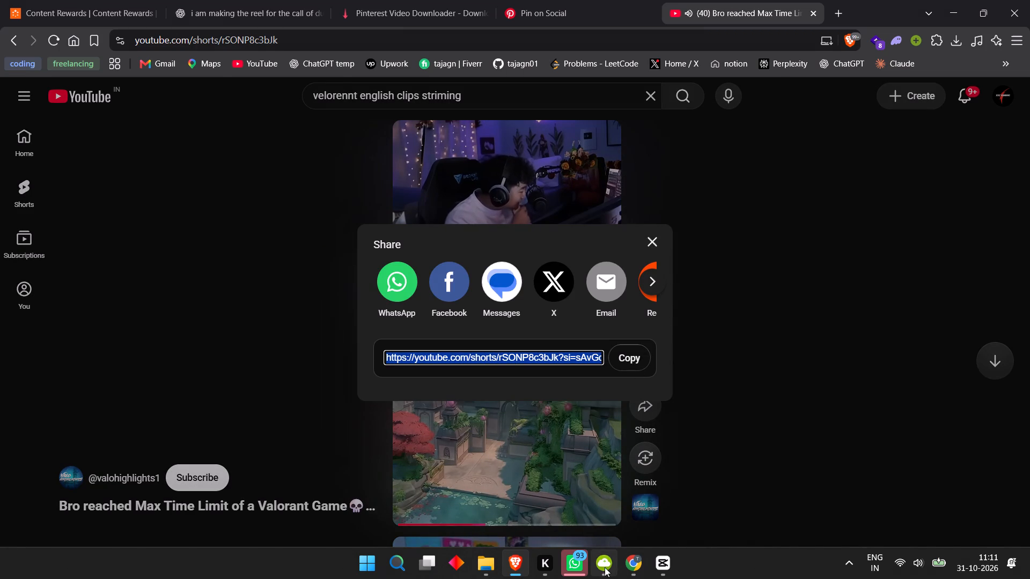
click(605, 567)
click(250, 129)
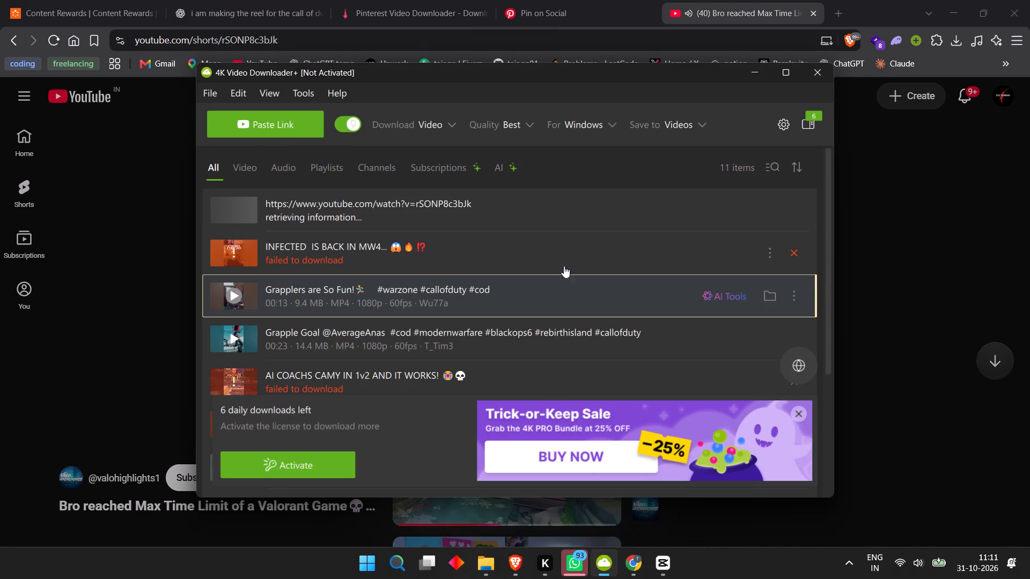
click(755, 75)
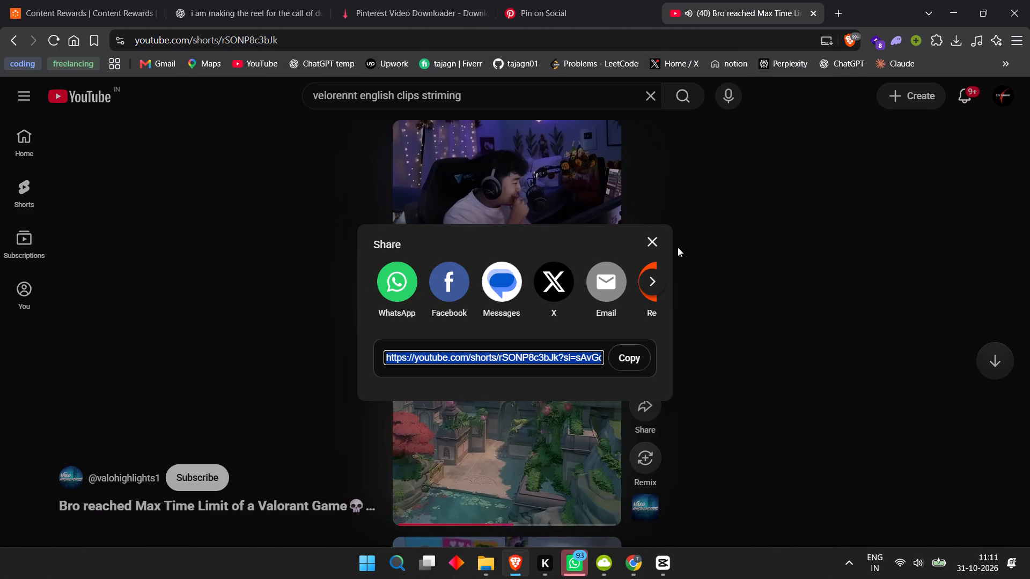
click(649, 233)
click(652, 240)
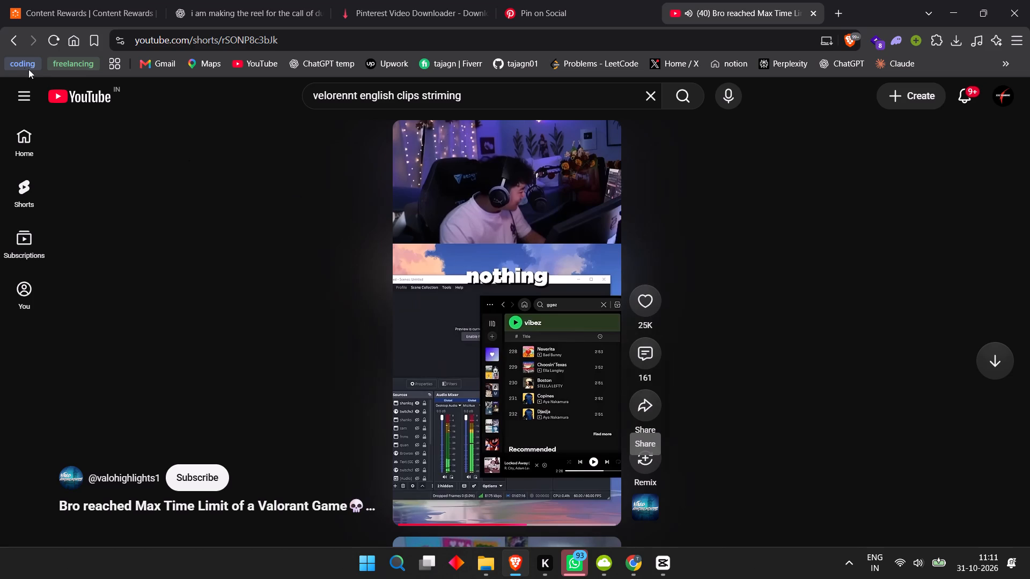
Return to the YouTube results, copy the share link of the "Flying Headshot" short and download it in 4K Video Downloader+.
click(2, 39)
scroll(818, 328, down, 2)
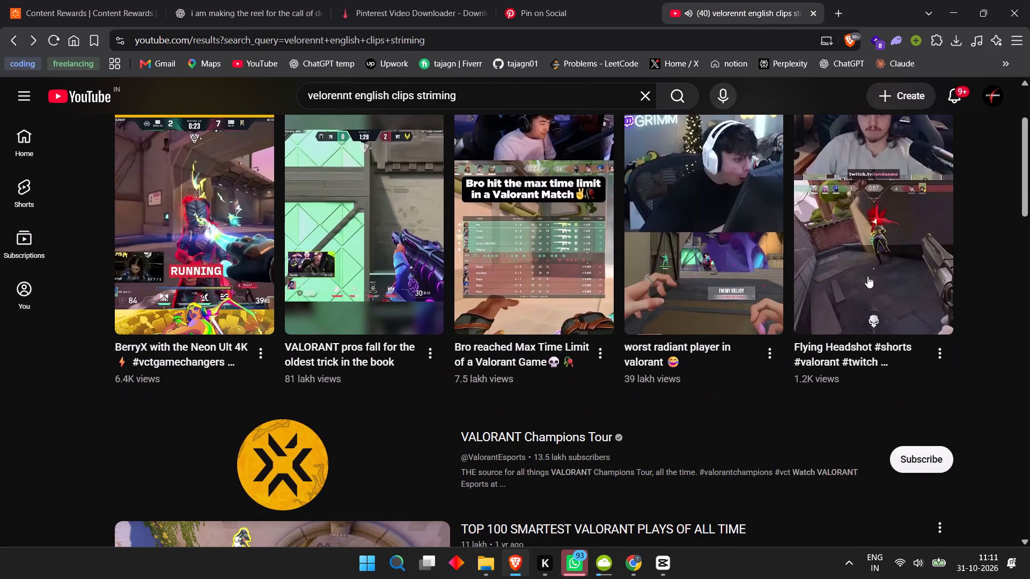
click(884, 249)
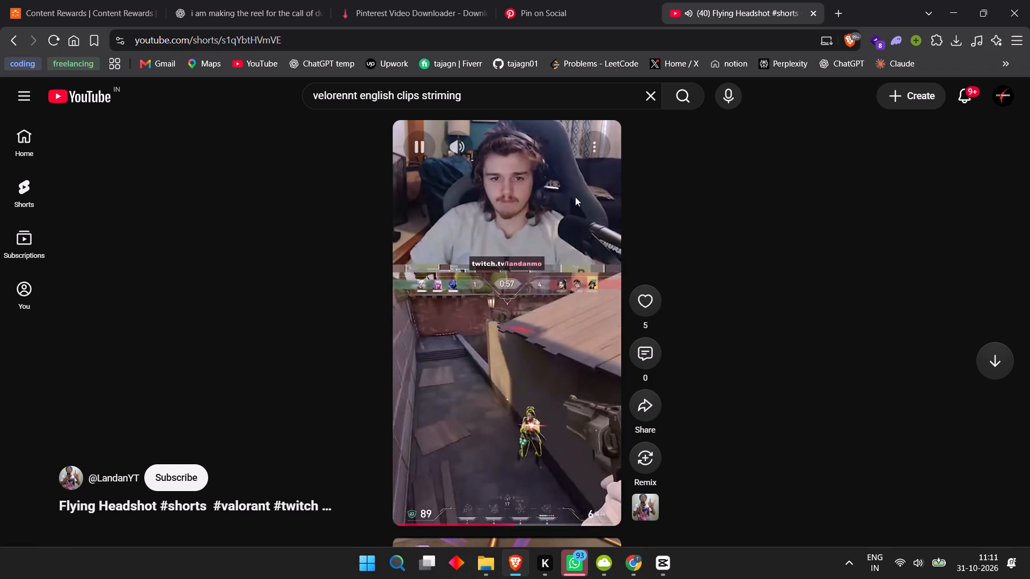
click(651, 410)
click(632, 363)
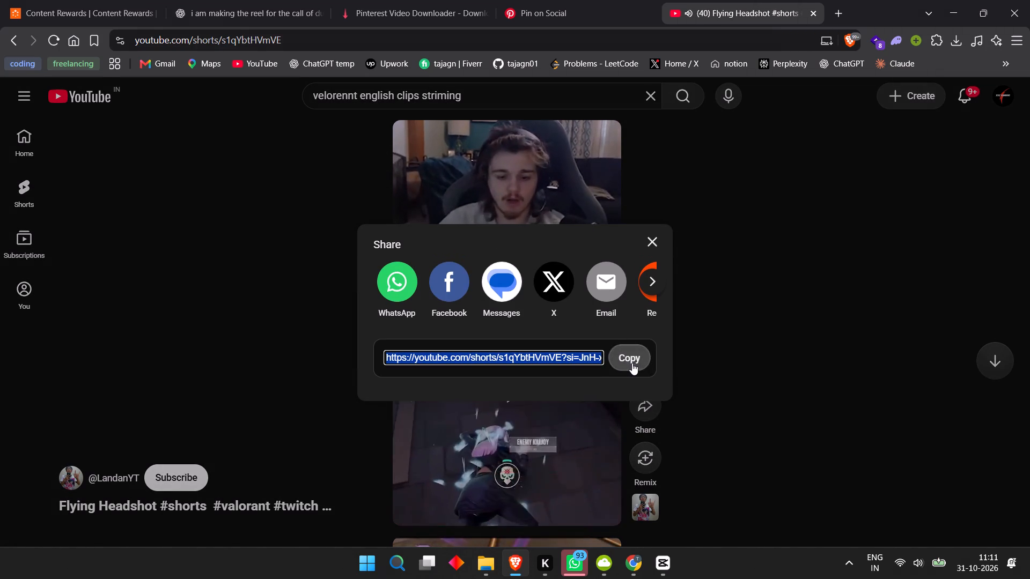
click(612, 563)
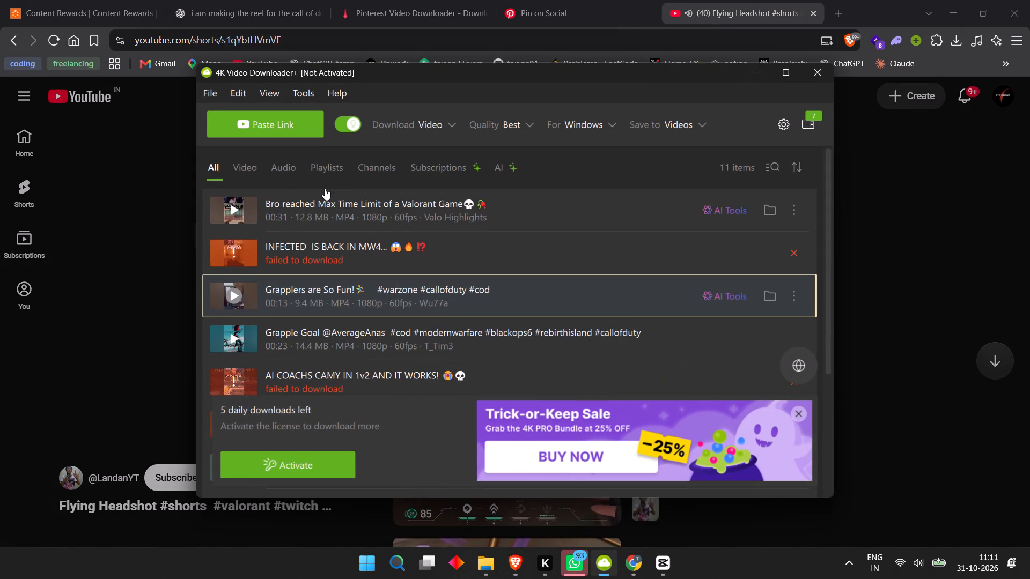
click(249, 128)
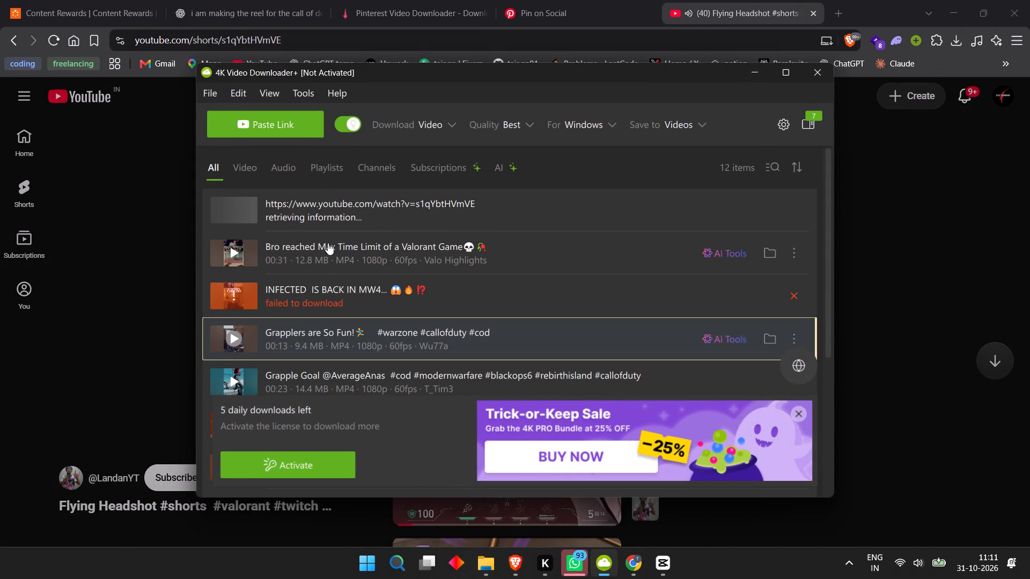
click(903, 208)
click(1018, 355)
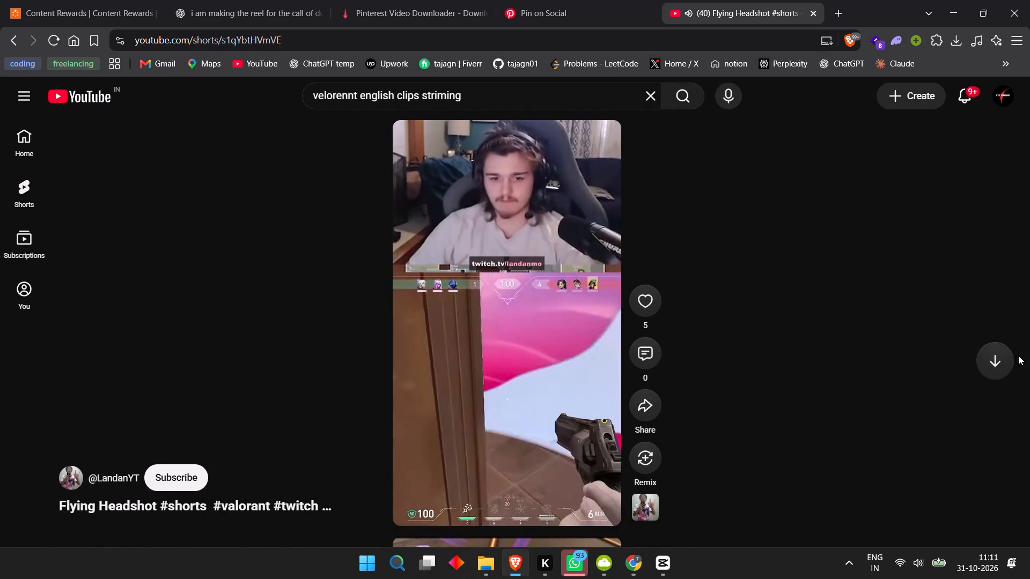
Look for more Valorant streamer clips among the following short and the search results, and preview the "AIM MAXING IN VALORANT" short.
click(1008, 359)
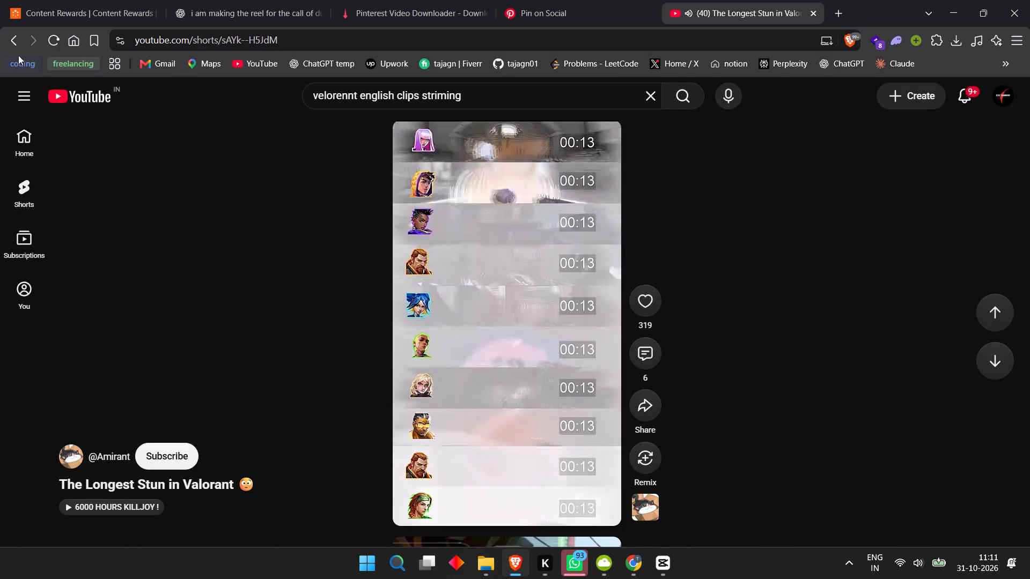
click(19, 41)
scroll(466, 287, down, 4)
scroll(577, 292, down, 3)
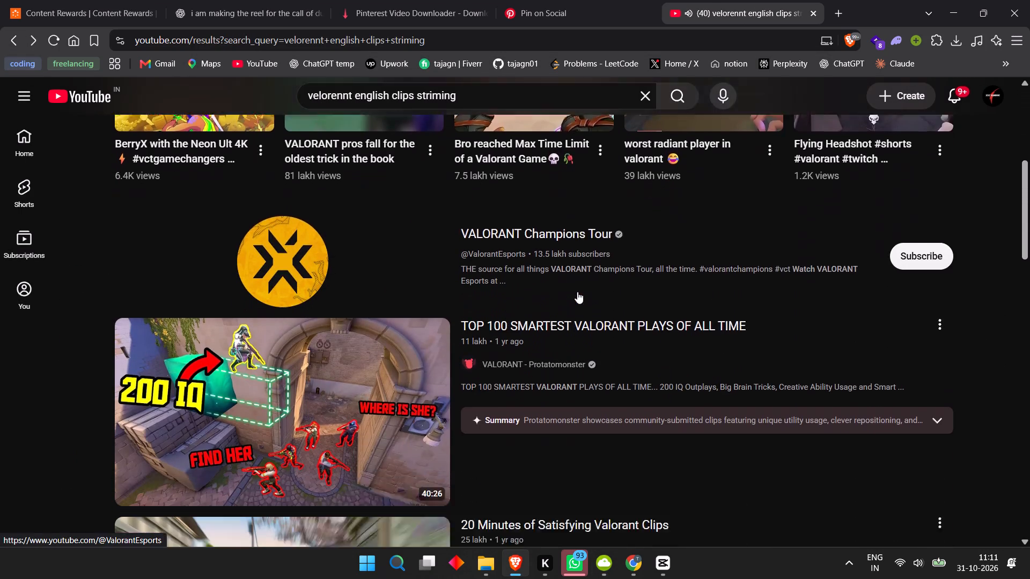
scroll(216, 255, down, 4)
scroll(328, 255, down, 4)
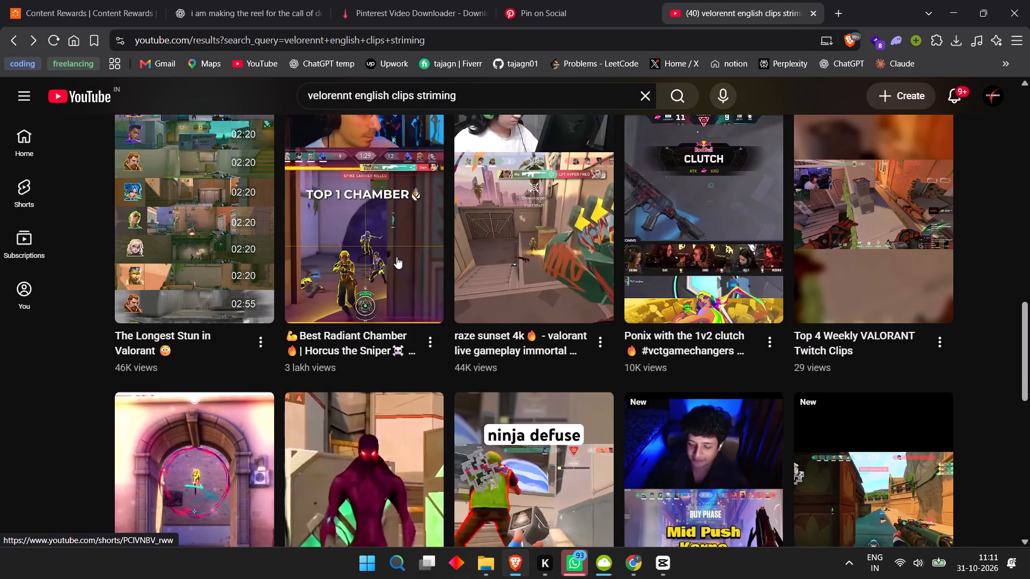
scroll(467, 272, up, 2)
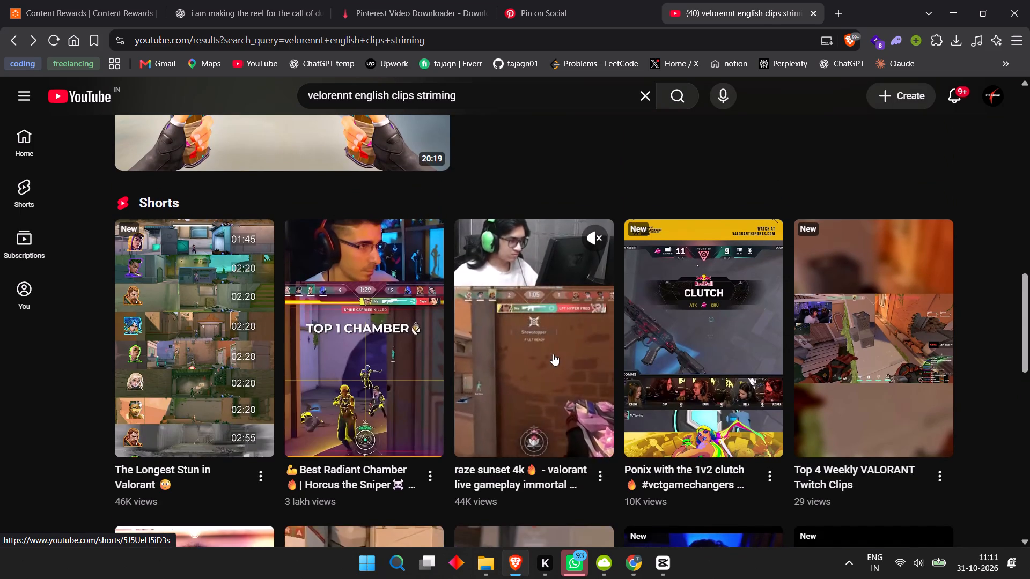
scroll(553, 354, down, 3)
scroll(768, 247, down, 1)
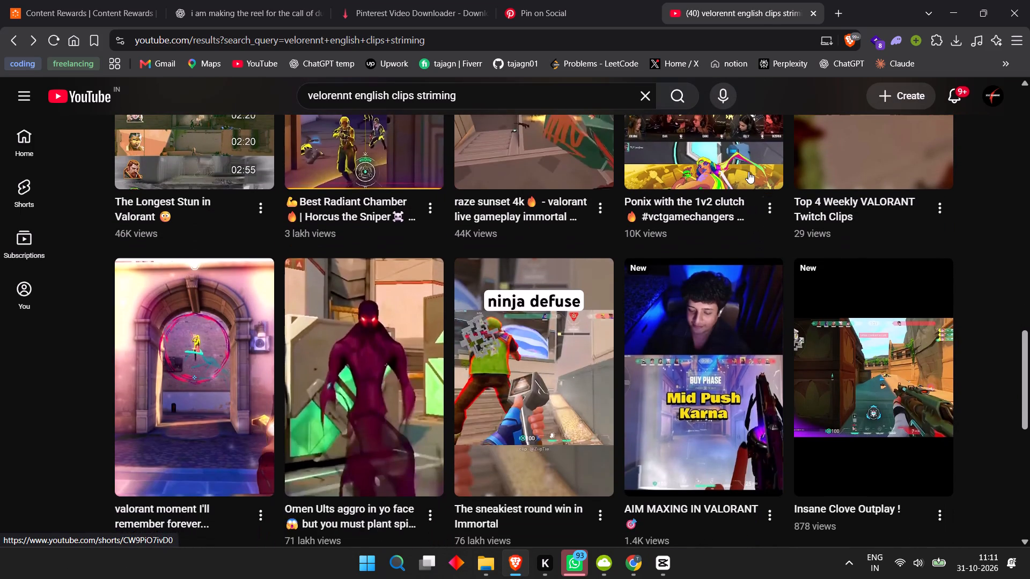
scroll(507, 300, up, 1)
scroll(470, 313, down, 3)
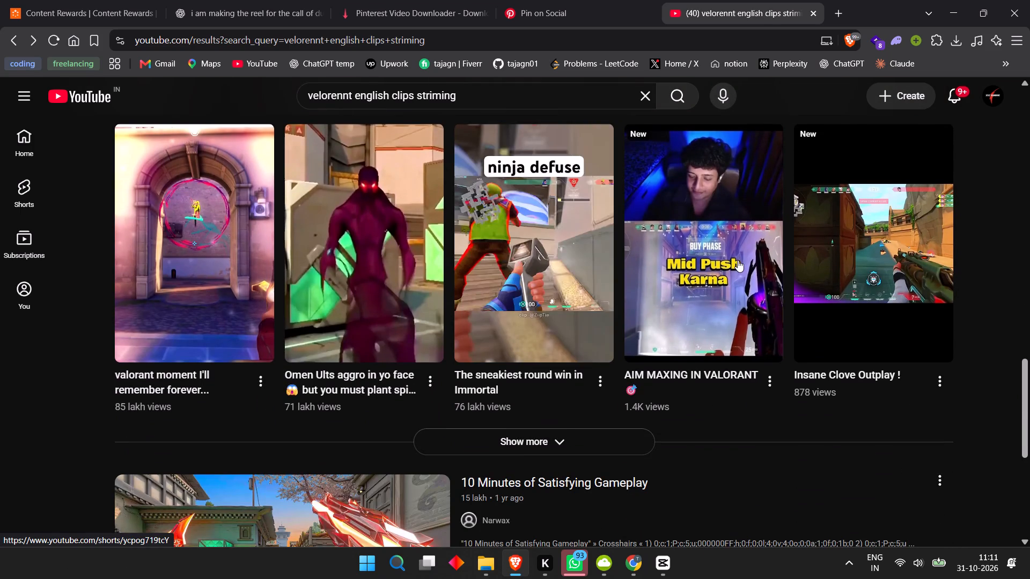
click(738, 260)
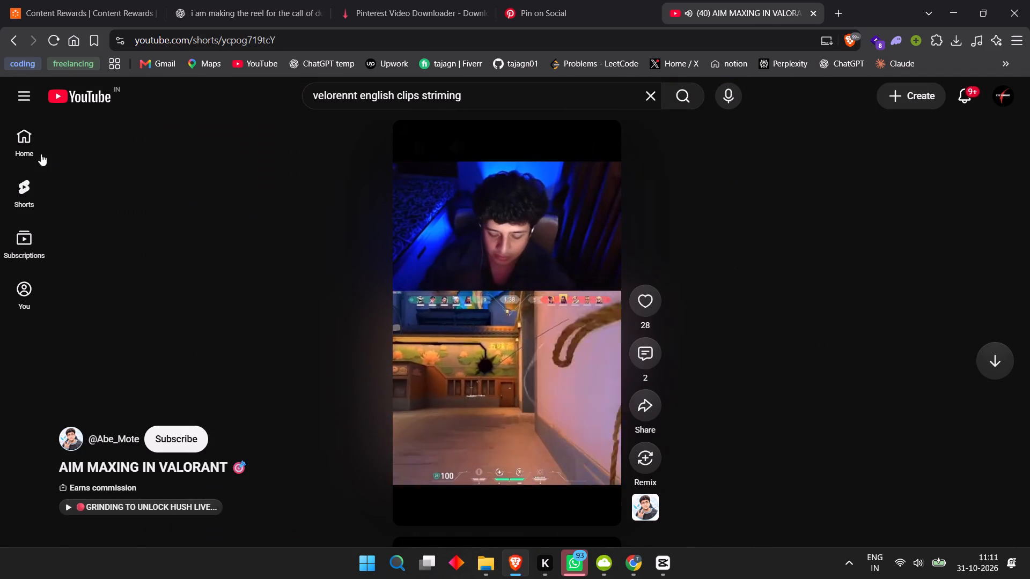
click(12, 35)
Find TenZ's short "I've never seen this before" further down the results, copy its share link and download it in 4K Video Downloader+.
scroll(518, 317, down, 4)
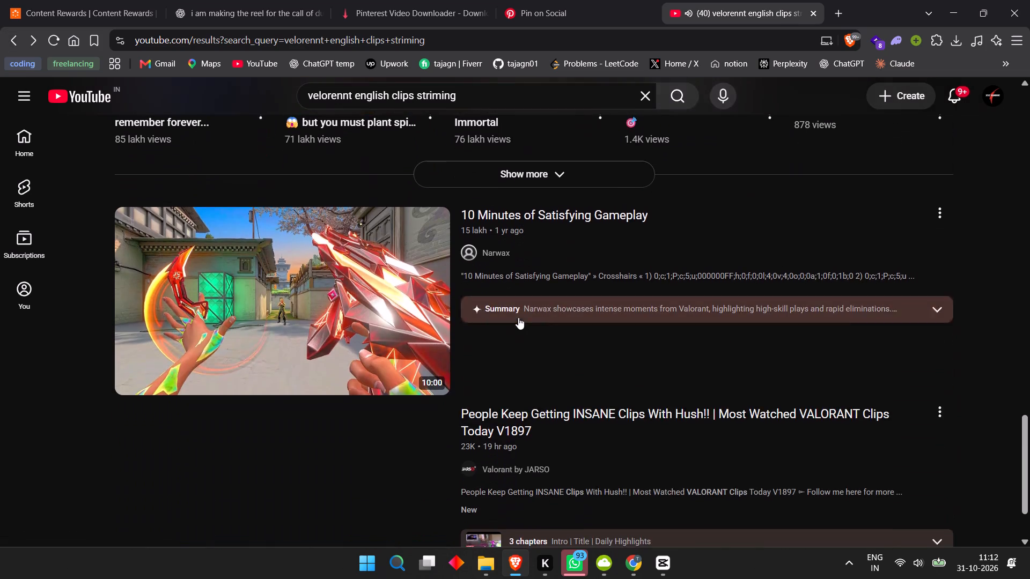
scroll(402, 322, down, 4)
scroll(340, 353, down, 7)
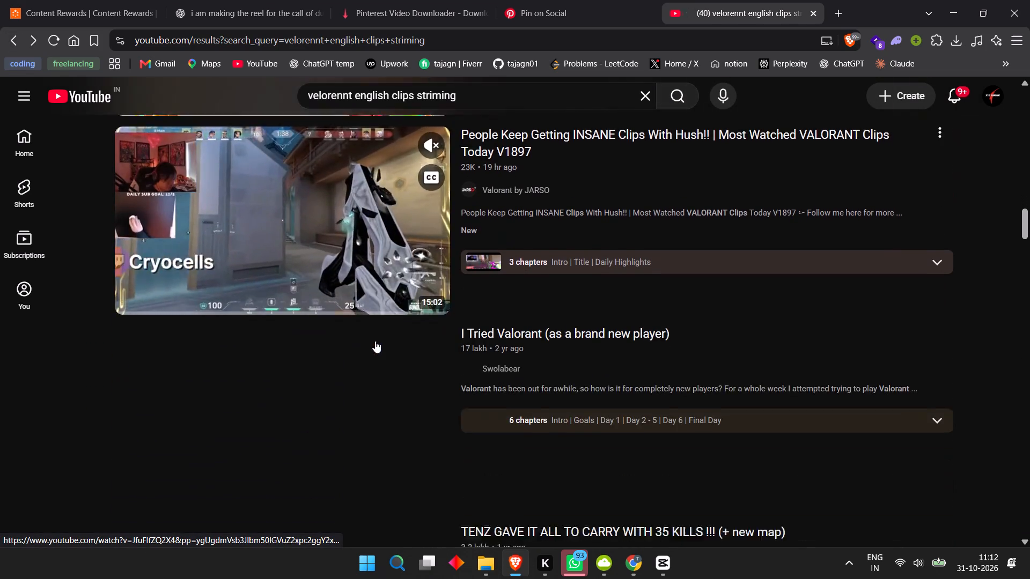
scroll(418, 327, down, 10)
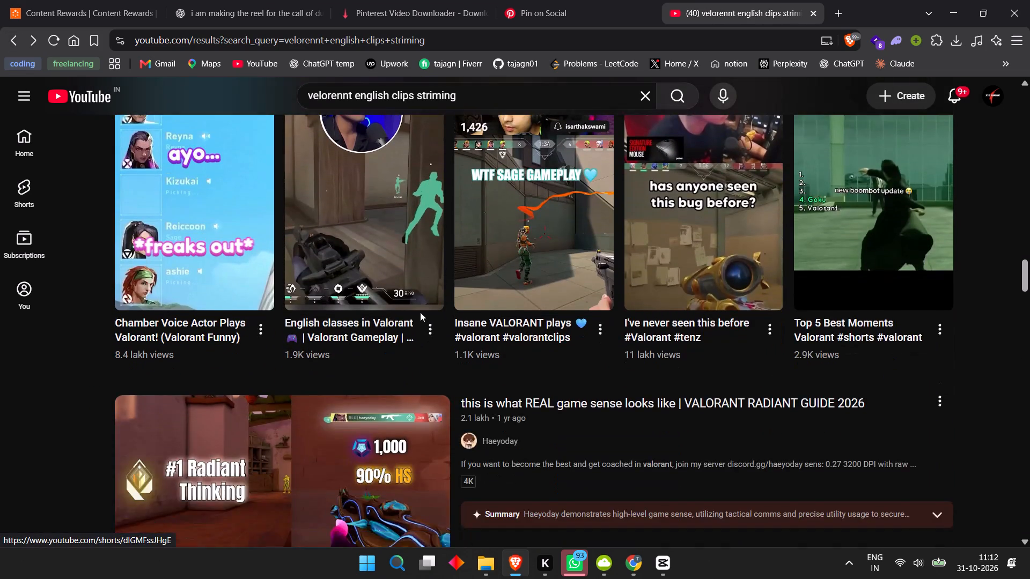
scroll(491, 290, up, 2)
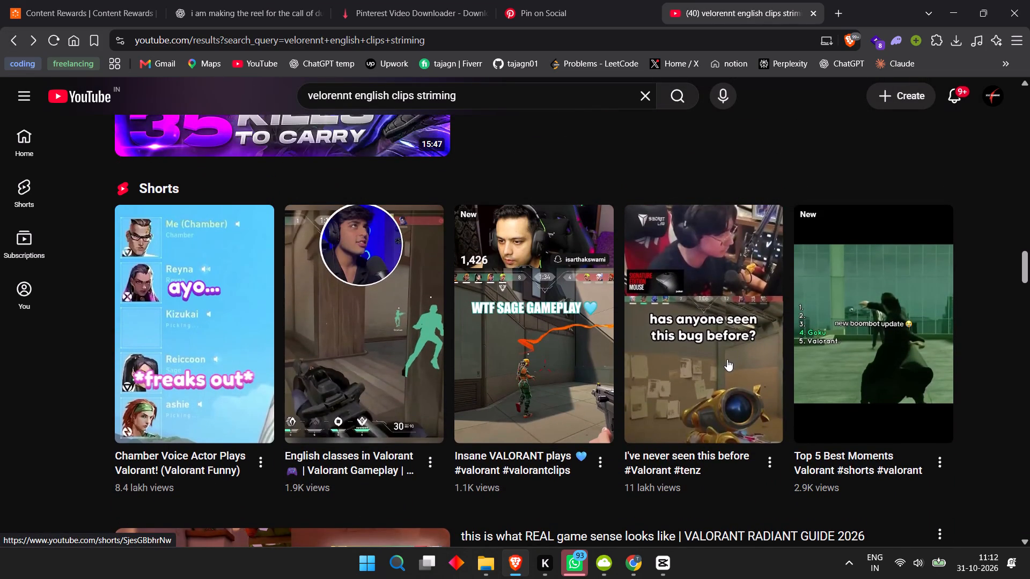
click(727, 359)
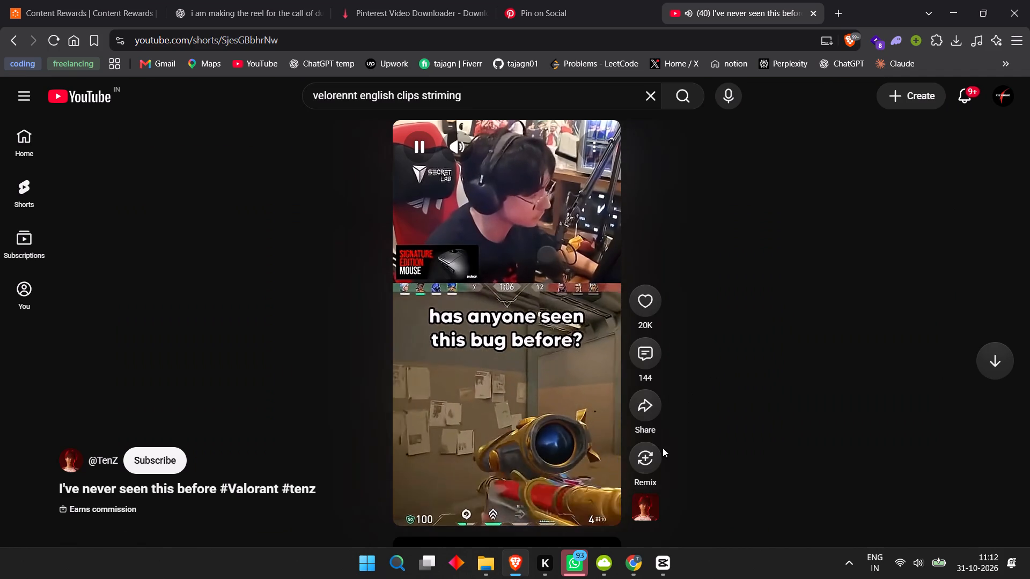
click(638, 406)
click(638, 359)
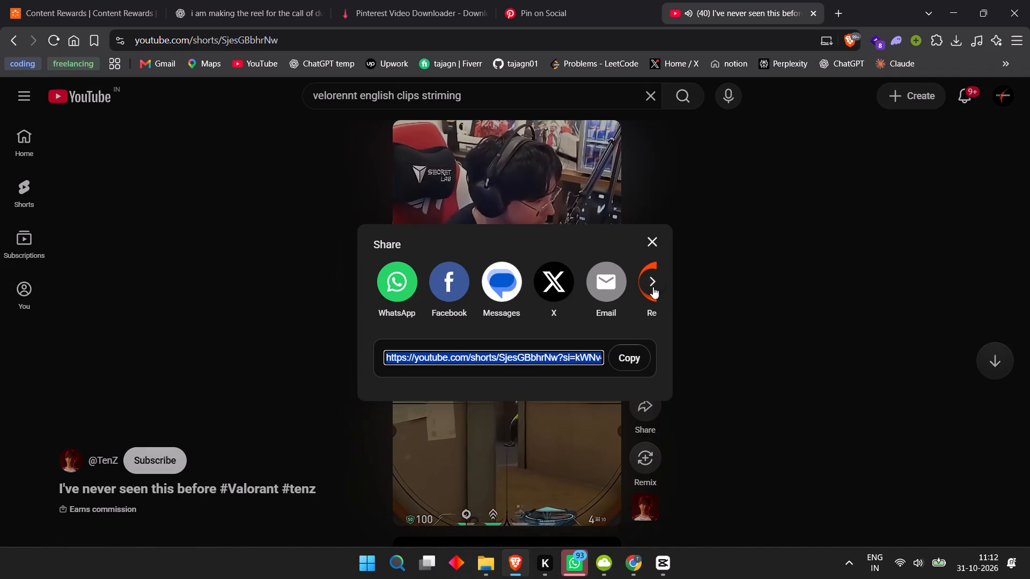
click(650, 243)
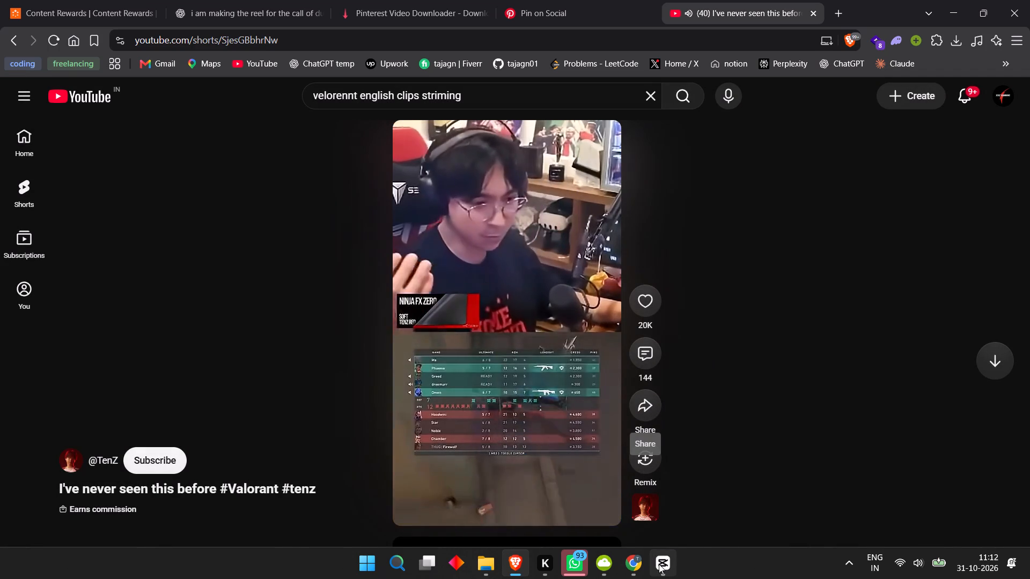
click(599, 560)
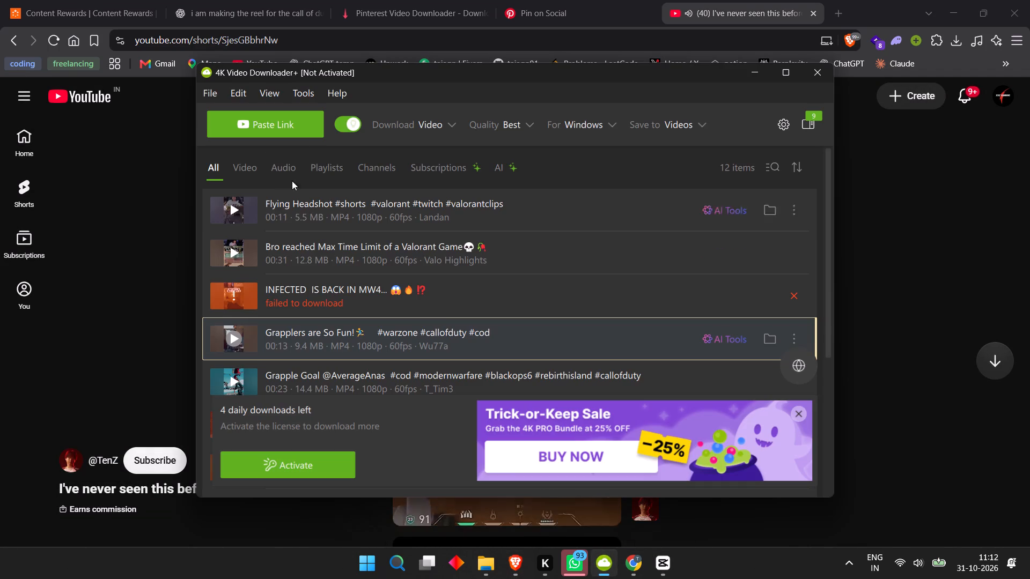
click(287, 121)
click(759, 69)
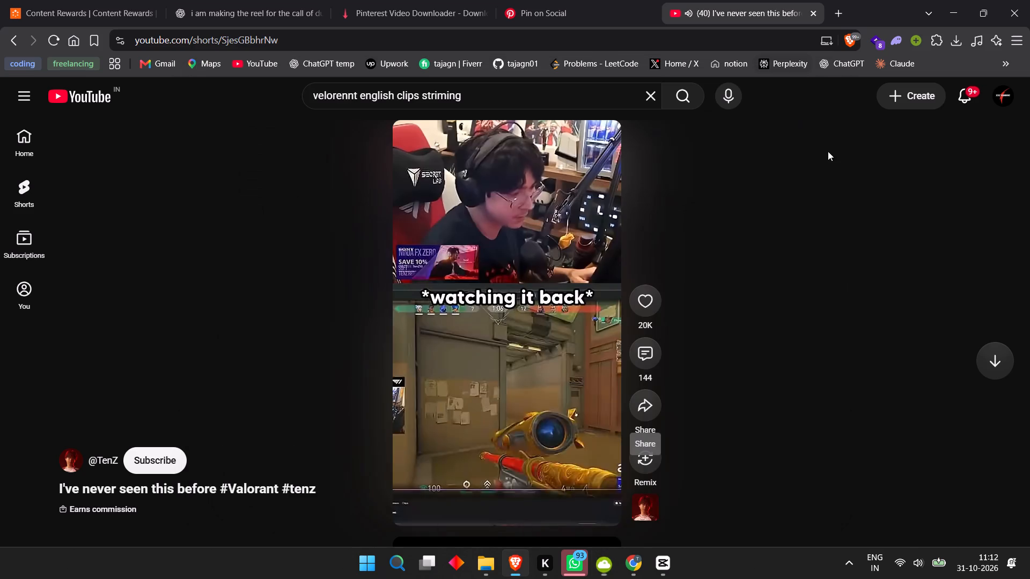
Check the short following TenZ's clip, return to the YouTube results, and preview the "Flying Headshot" short again.
click(1005, 361)
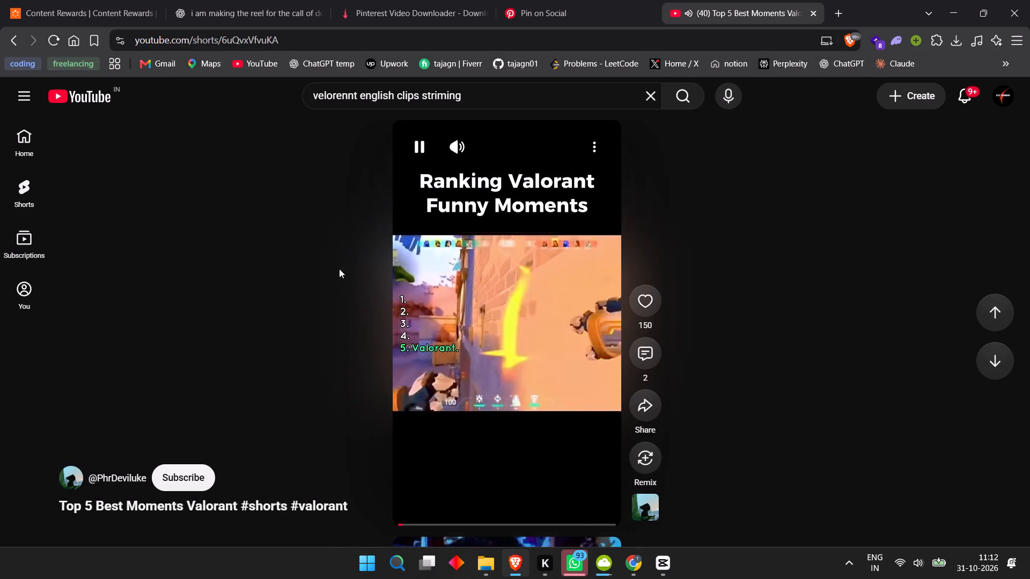
click(18, 36)
scroll(504, 313, down, 3)
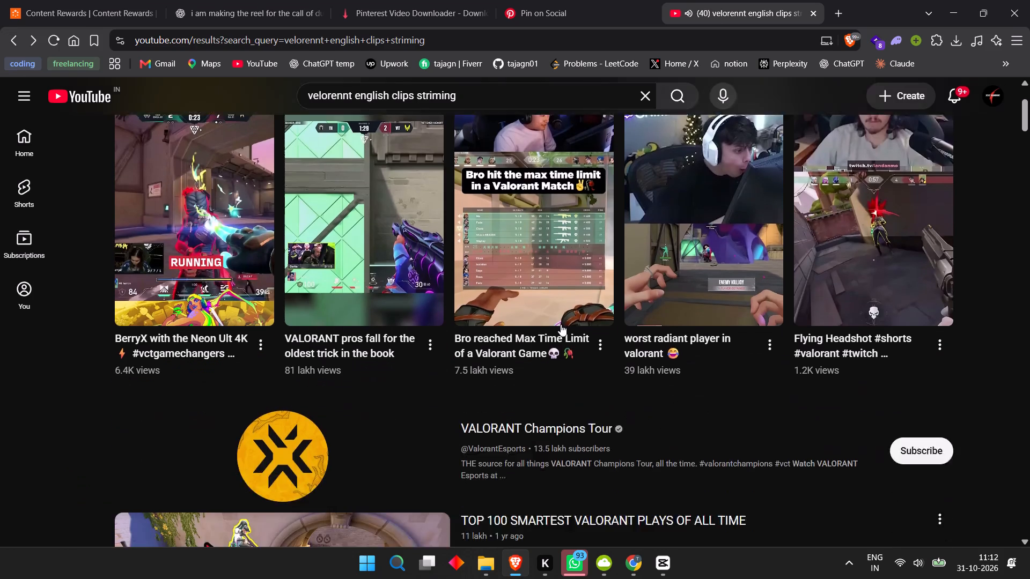
scroll(739, 315, up, 2)
click(879, 286)
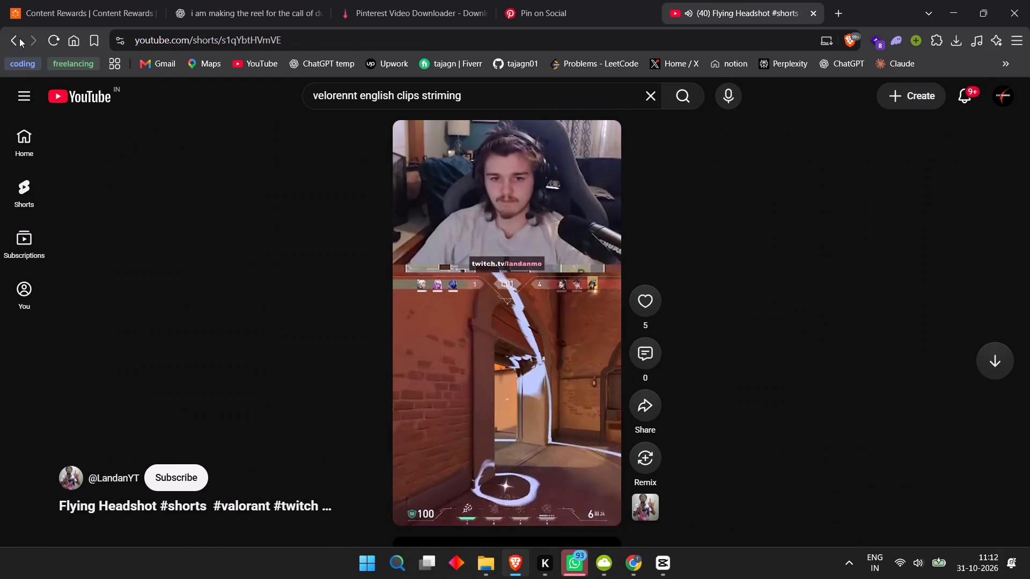
click(11, 32)
Expand the Shorts results, find EzKitos' "4k for OT" short, copy its share link and download it in 4K Video Downloader+.
scroll(610, 333, down, 13)
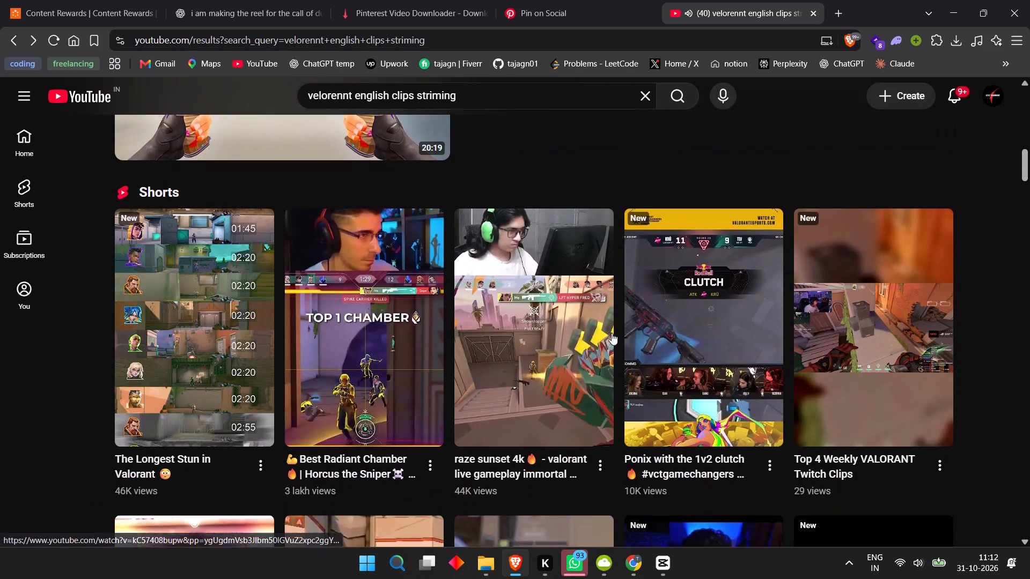
scroll(700, 338, down, 5)
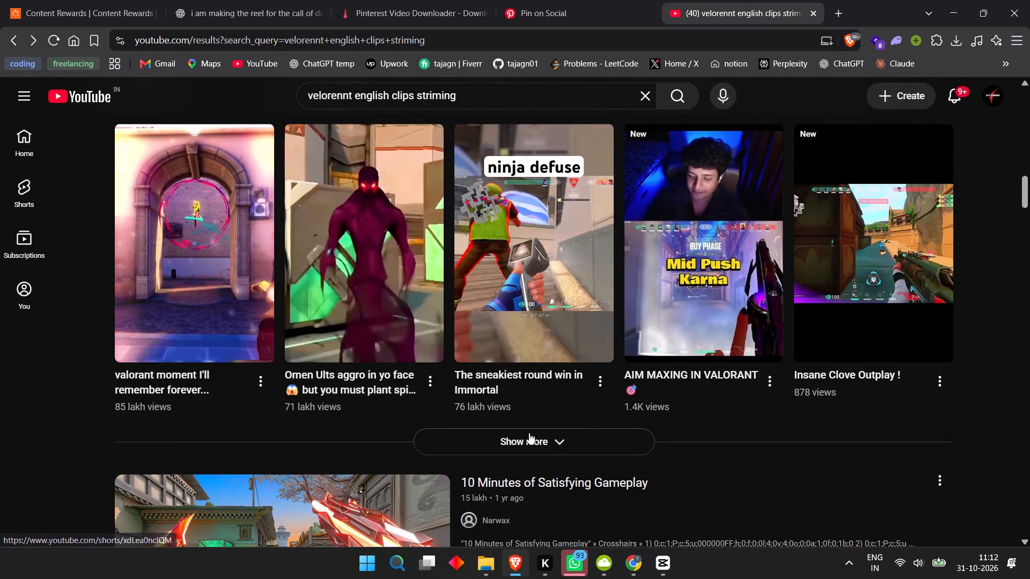
click(540, 443)
scroll(560, 402, down, 4)
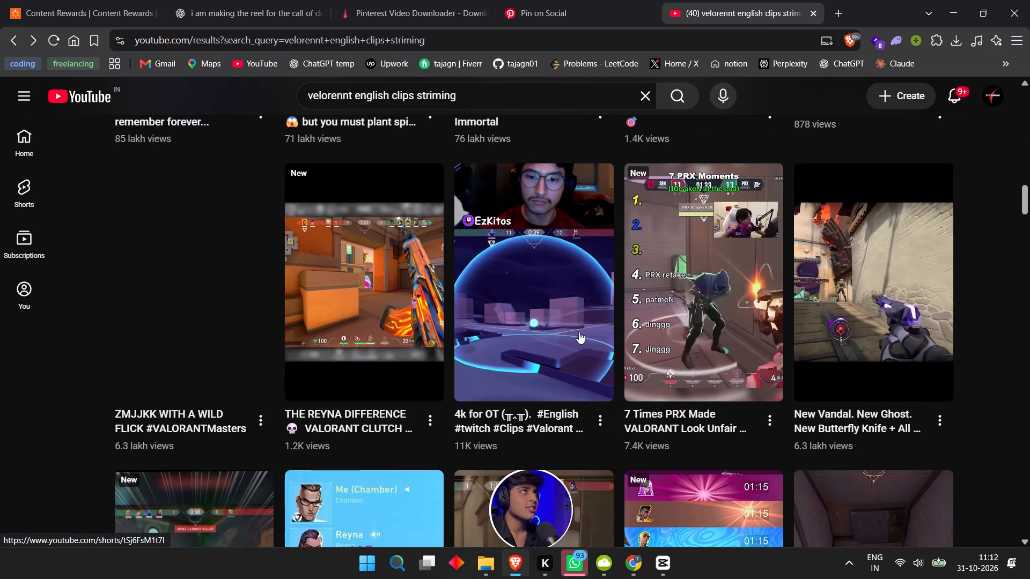
click(548, 323)
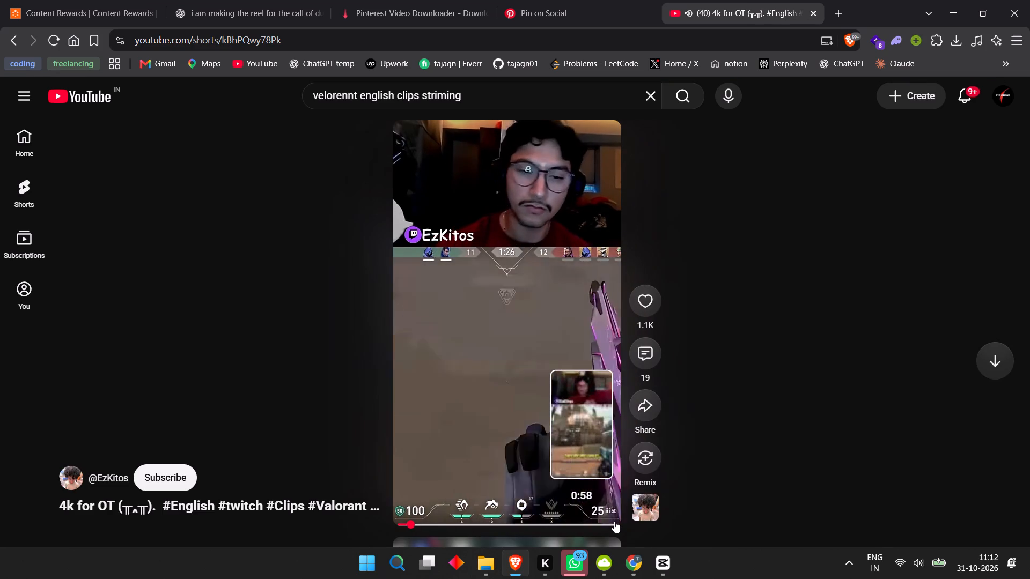
click(650, 402)
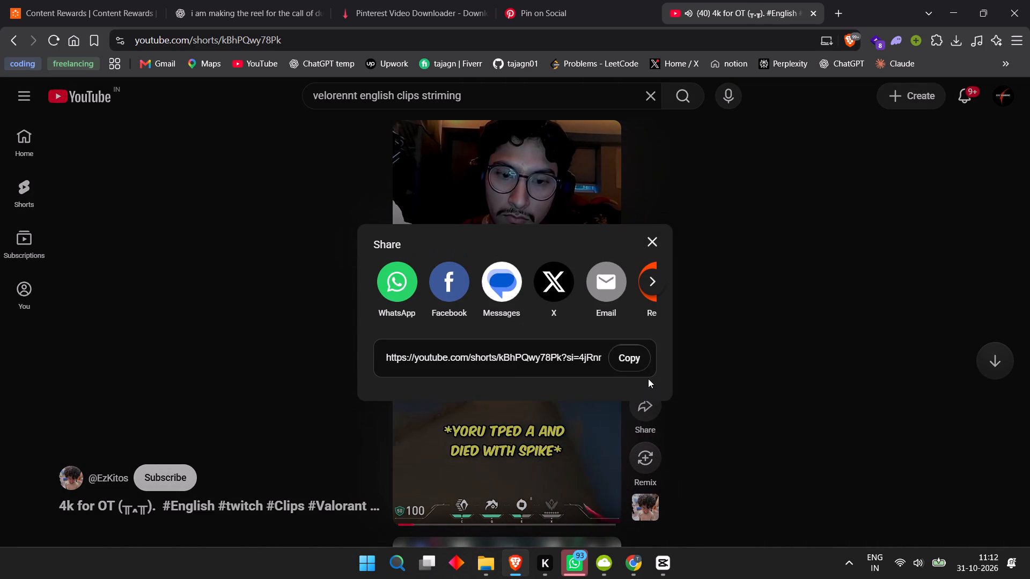
click(630, 357)
click(606, 558)
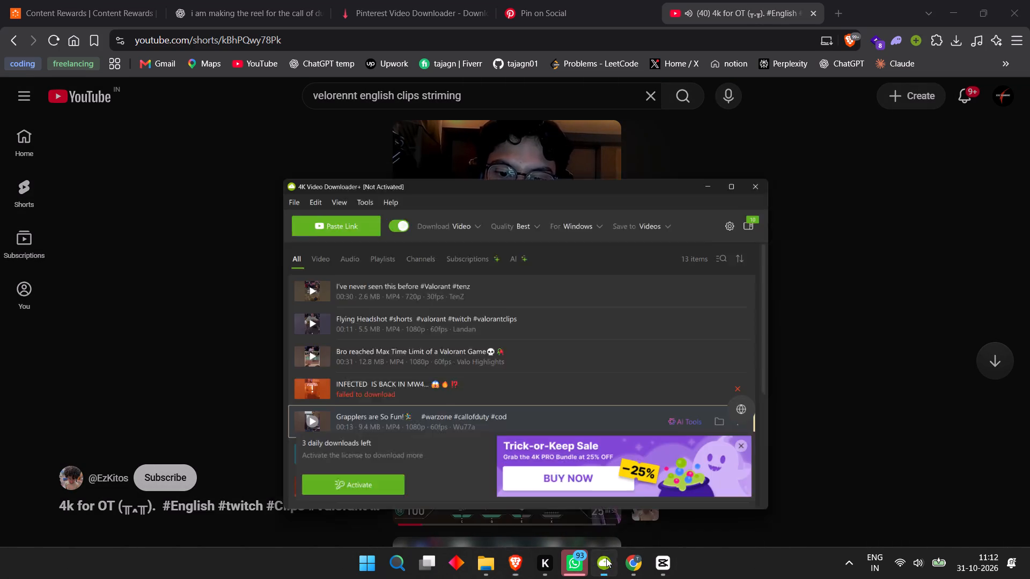
click(297, 122)
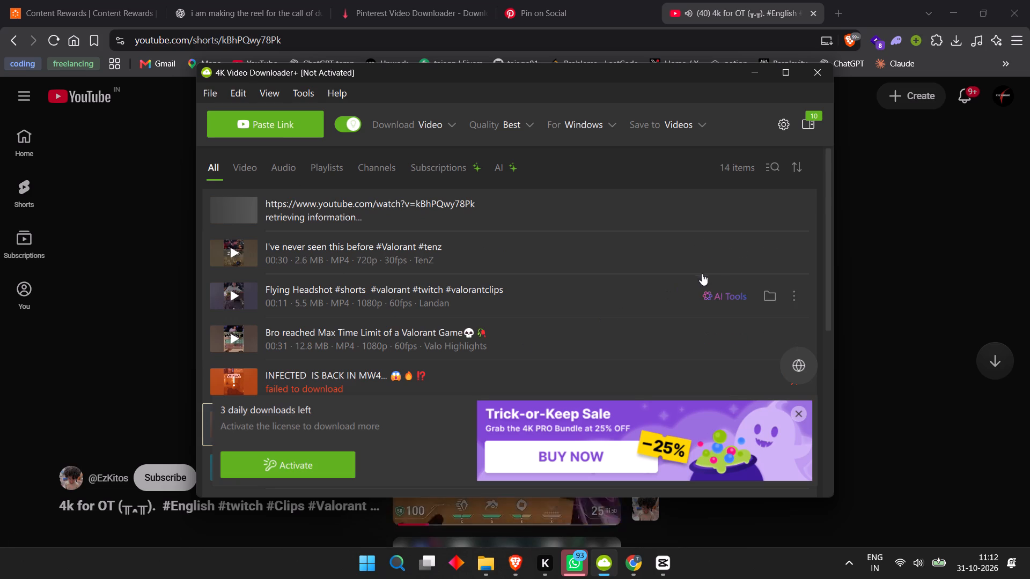
Check the download folder, switch to CapCut, open the 1030 (2) project and skip relinking its missing media.
click(773, 253)
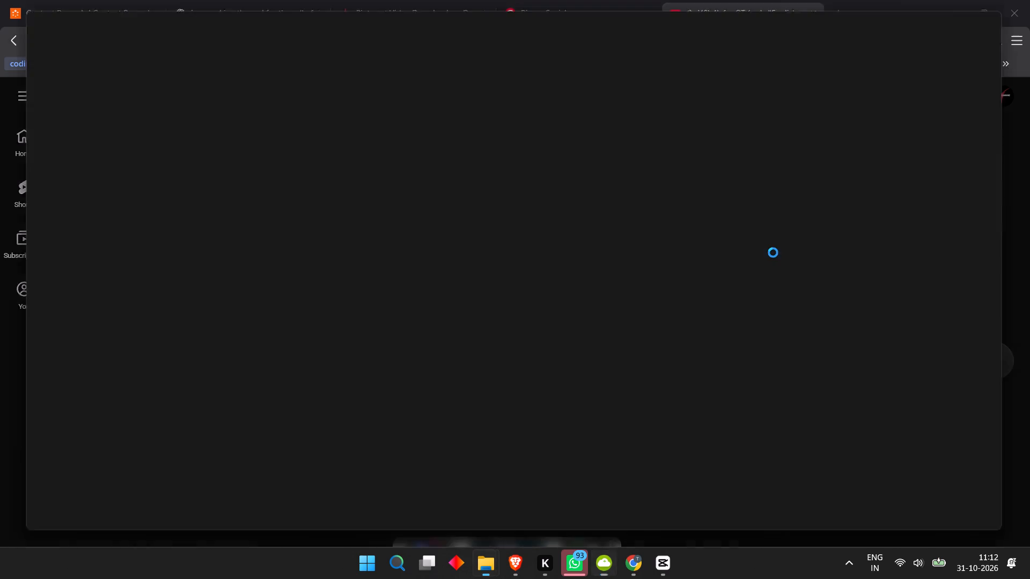
click(663, 558)
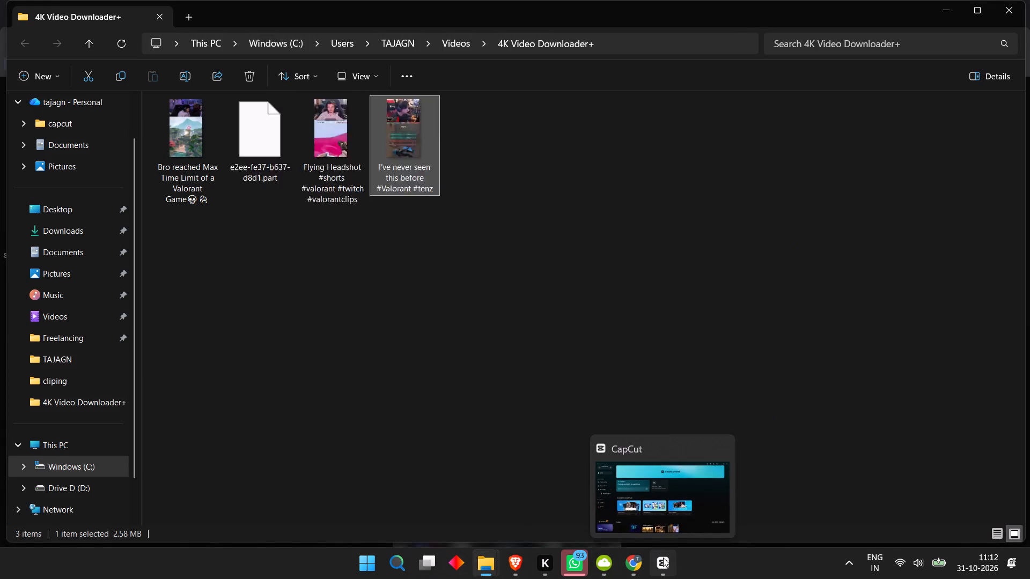
scroll(538, 465, down, 3)
click(612, 475)
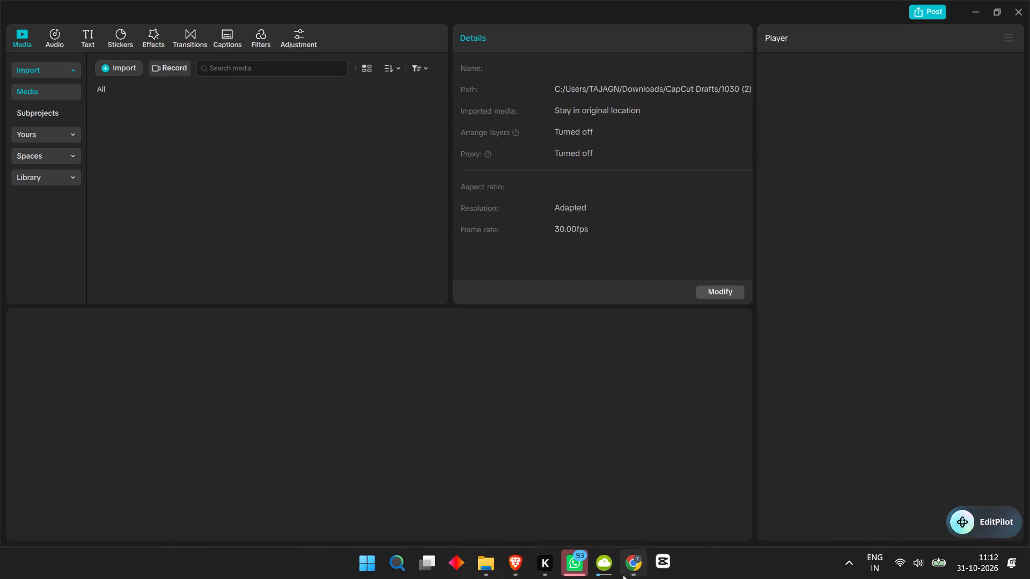
drag(261, 233, 143, 194)
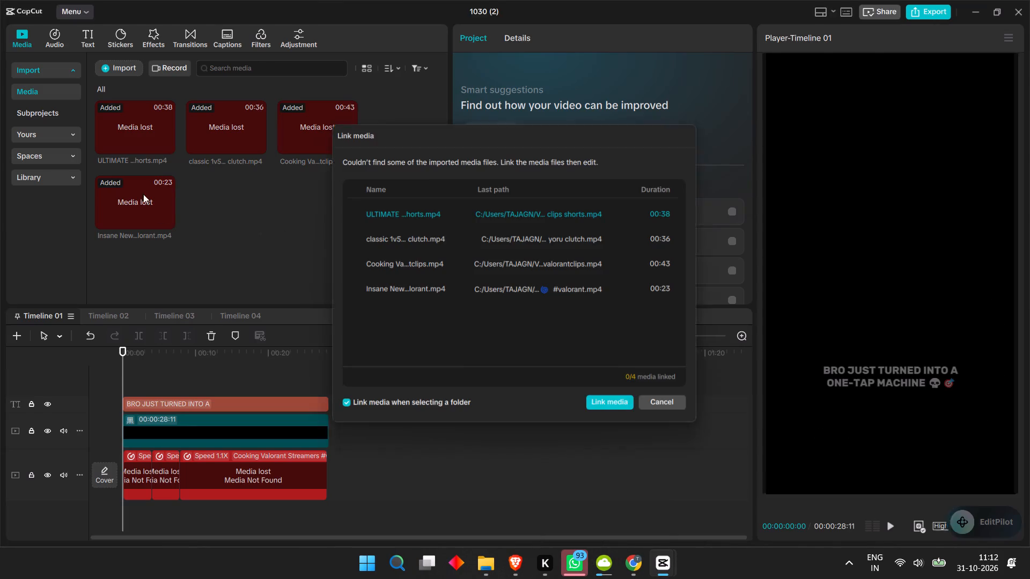
drag(143, 194, 114, 94)
click(683, 410)
Delete all four lost media files from the project's media library, including their uses on the timeline.
drag(276, 255, 221, 241)
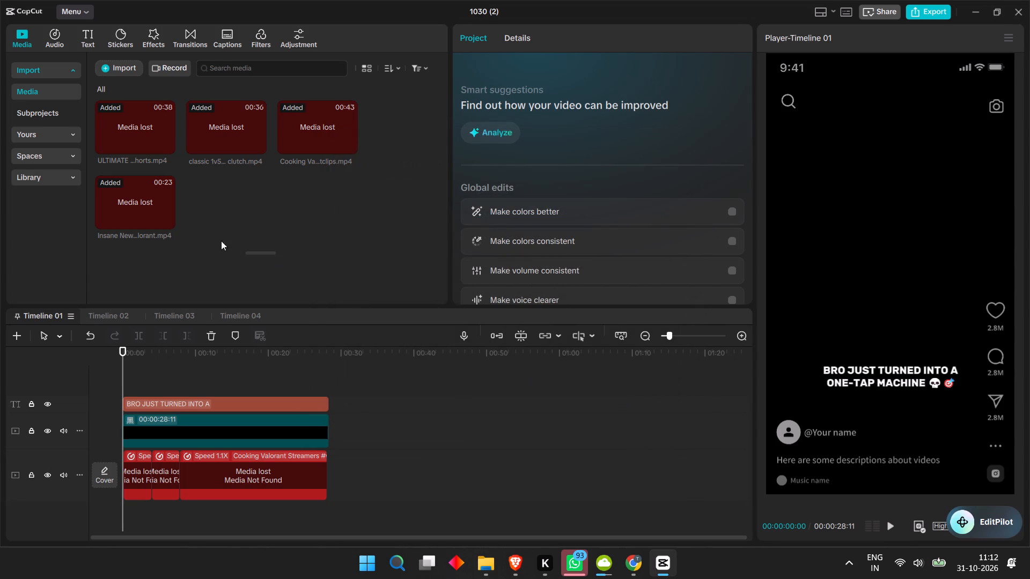
drag(221, 241, 144, 100)
key(BackSpace)
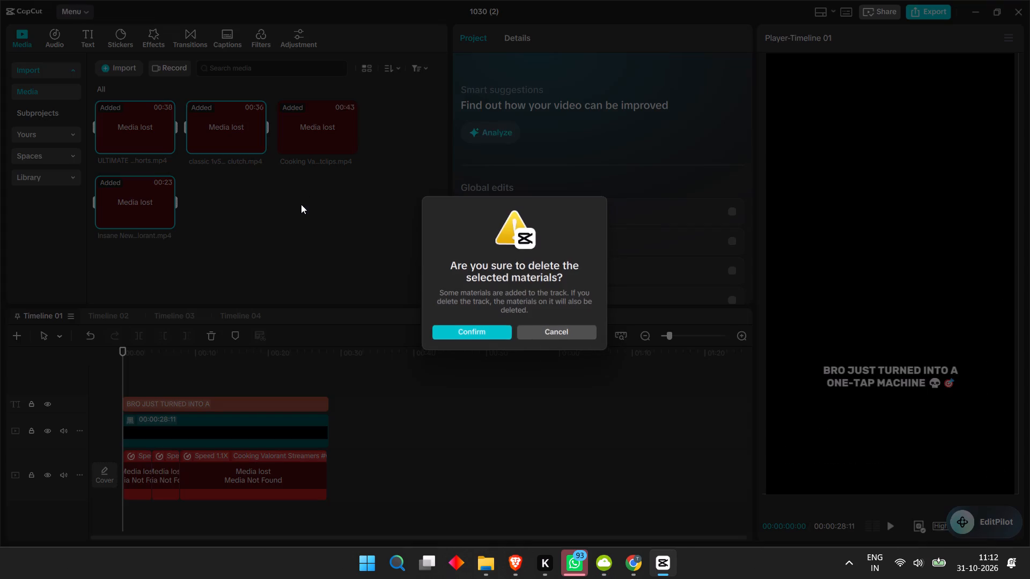
click(485, 331)
drag(327, 195, 290, 191)
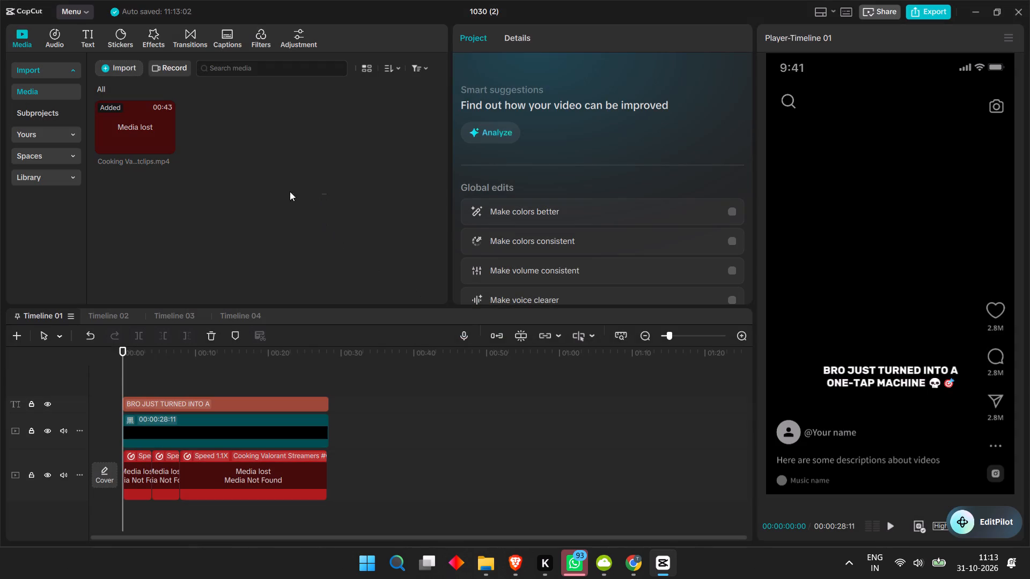
drag(290, 191, 89, 125)
key(BackSpace)
click(459, 336)
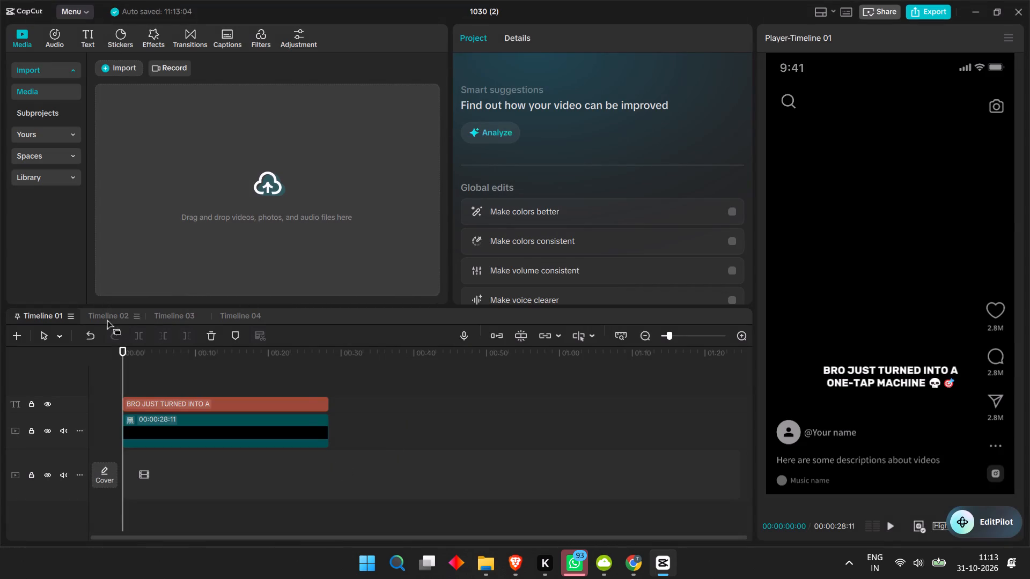
Open the 4K Video Downloader+ folder and import the four downloaded Valorant clips into the CapCut project's media.
click(612, 562)
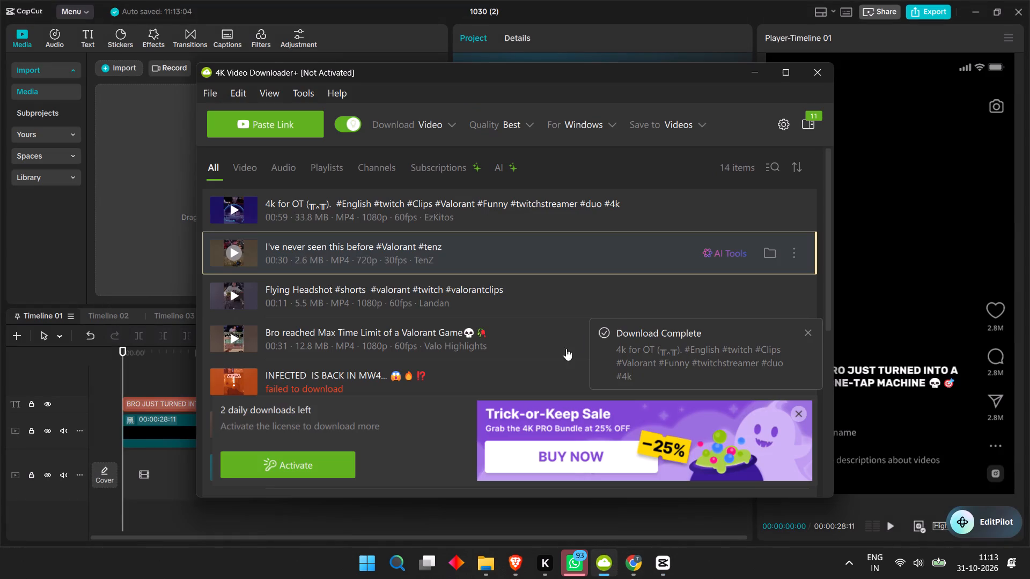
click(776, 209)
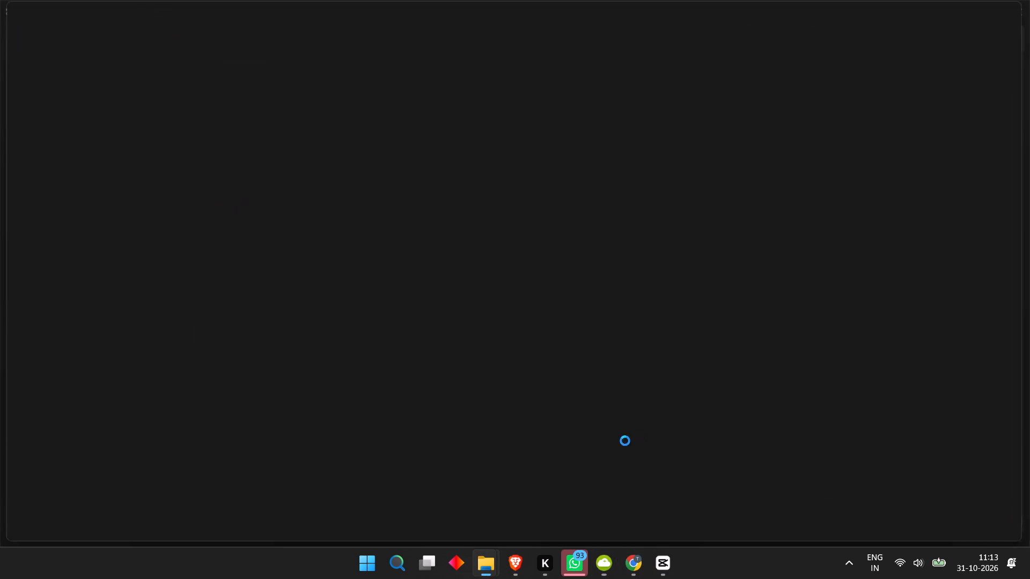
drag(477, 170, 175, 137)
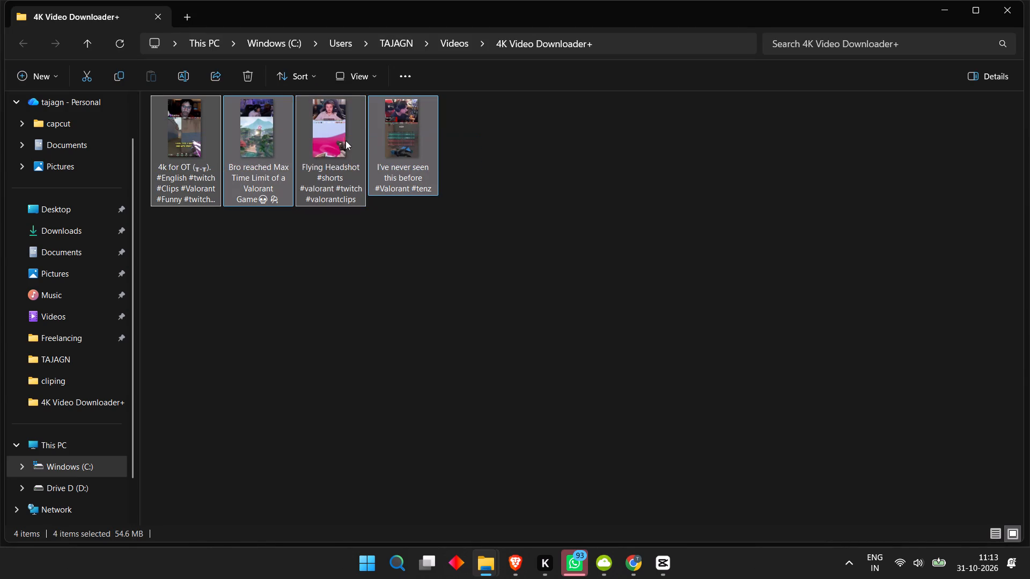
drag(416, 136, 112, 238)
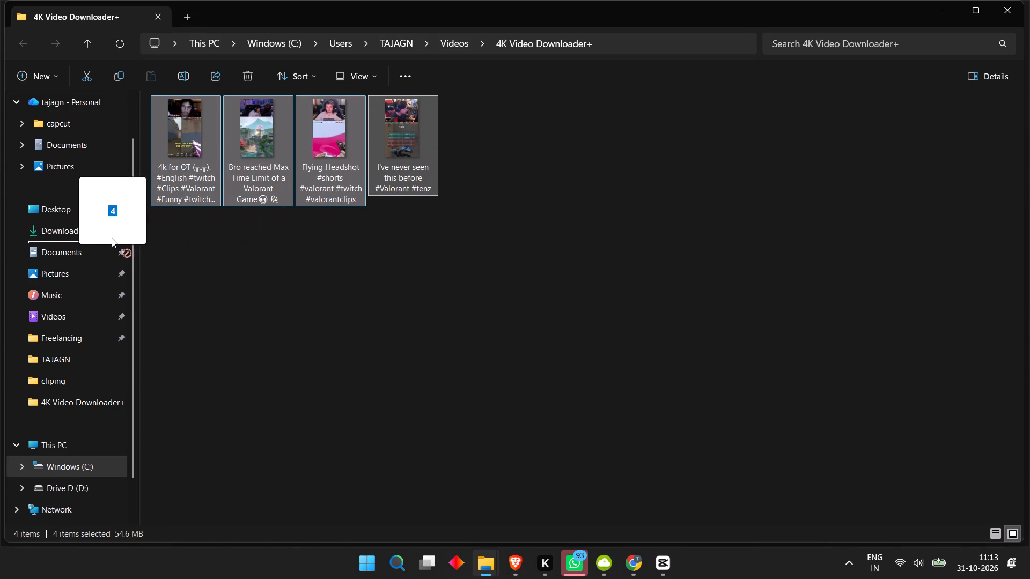
drag(112, 238, 687, 572)
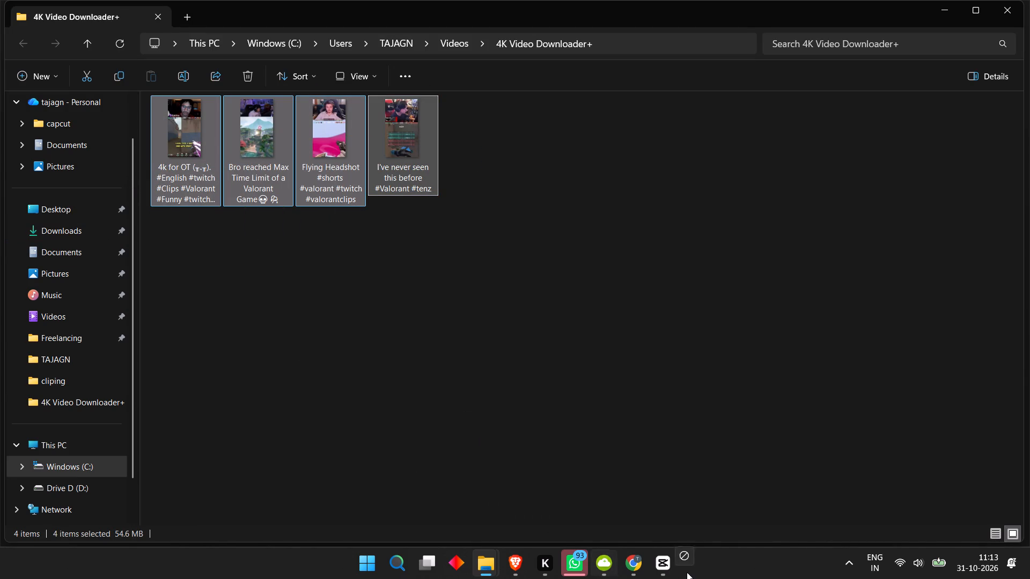
drag(687, 572, 283, 181)
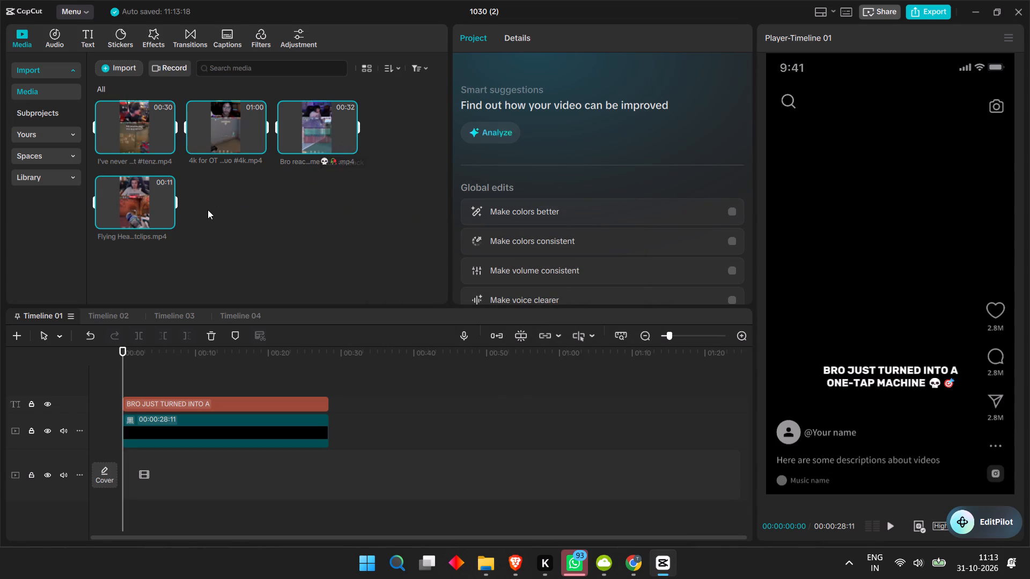
Switch to Brave, close the share dialog and pause the "4k for OT" short, and return to CapCut.
click(506, 569)
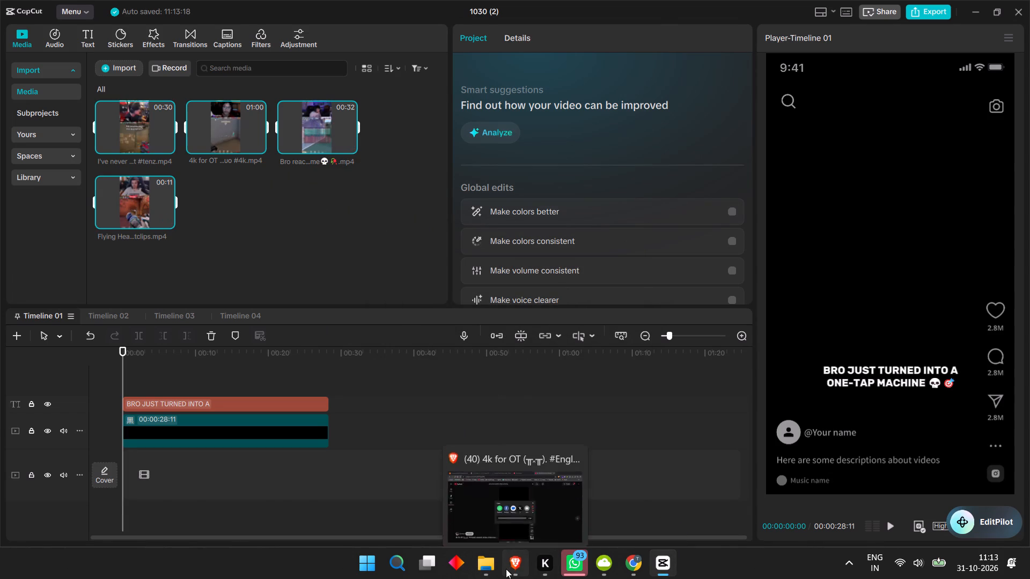
click(498, 415)
click(501, 415)
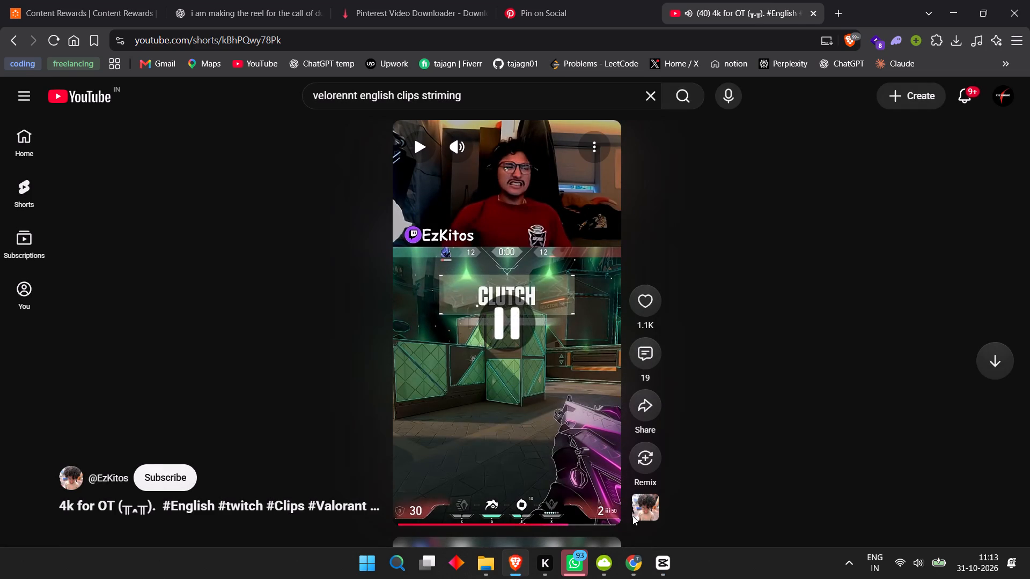
click(656, 560)
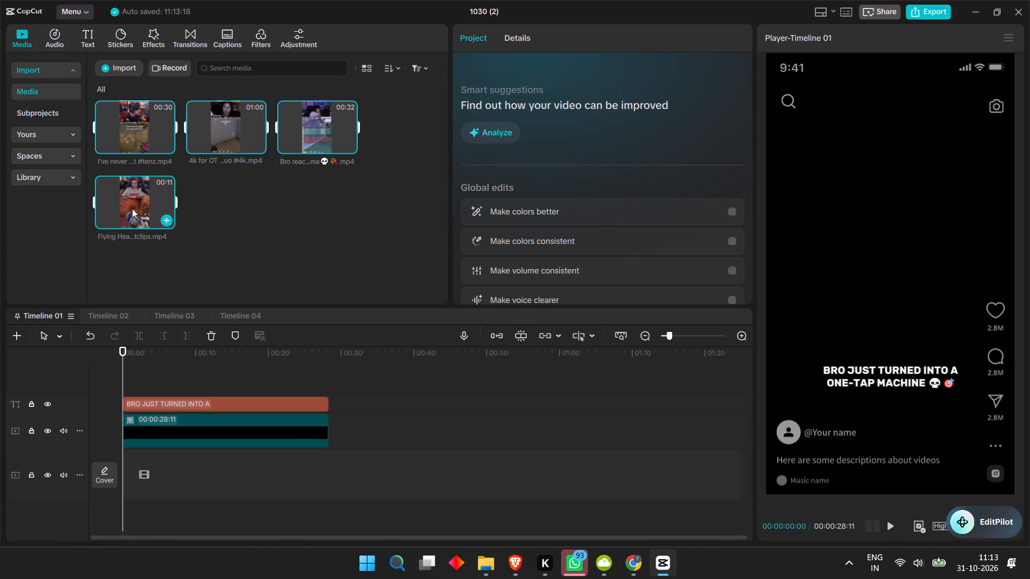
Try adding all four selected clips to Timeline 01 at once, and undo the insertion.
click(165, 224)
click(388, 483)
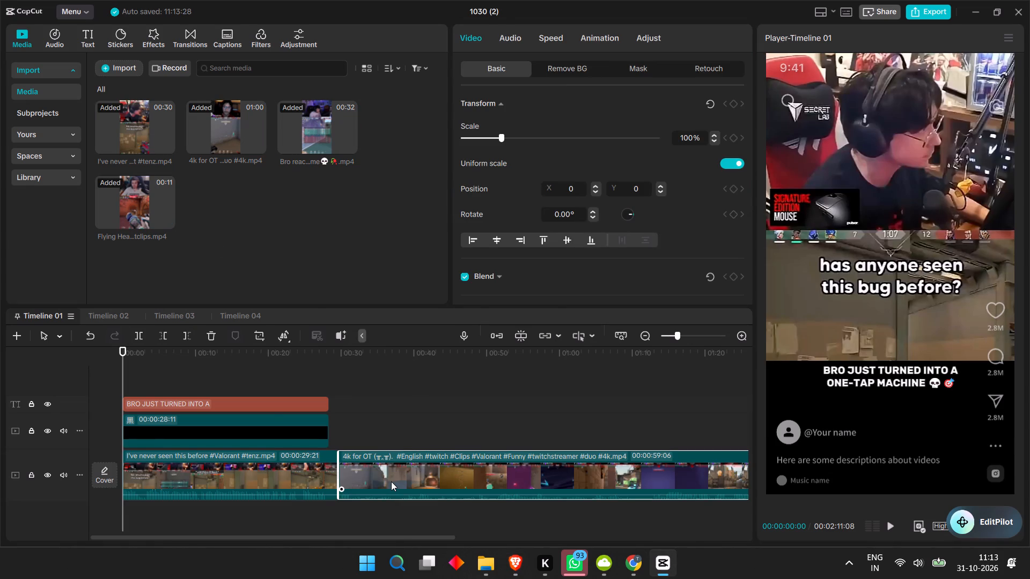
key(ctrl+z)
Add only the "Flying Headshot" clip to the start of Timeline 01's main track and play its first seconds.
click(242, 173)
click(241, 224)
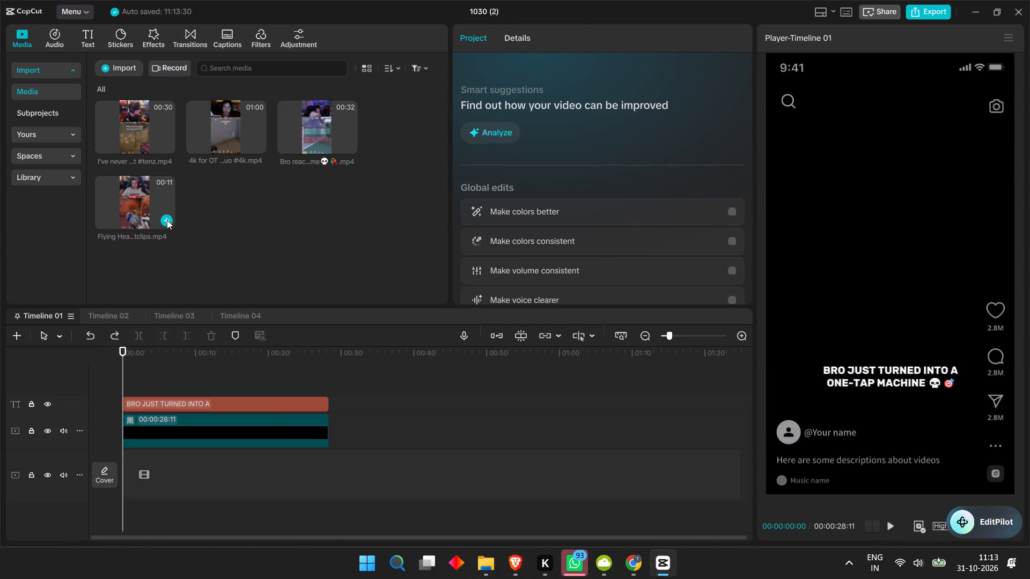
click(167, 220)
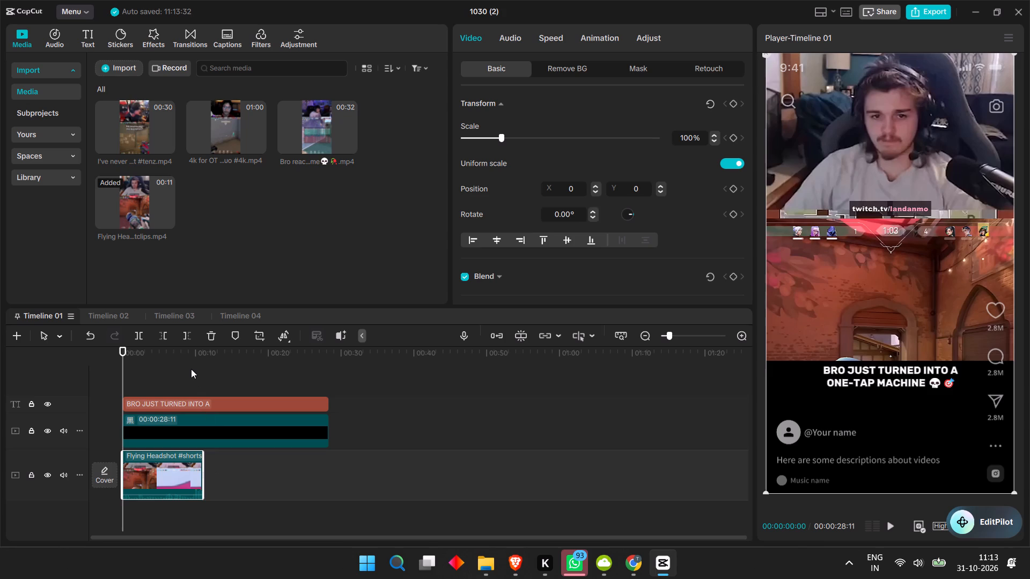
key(space)
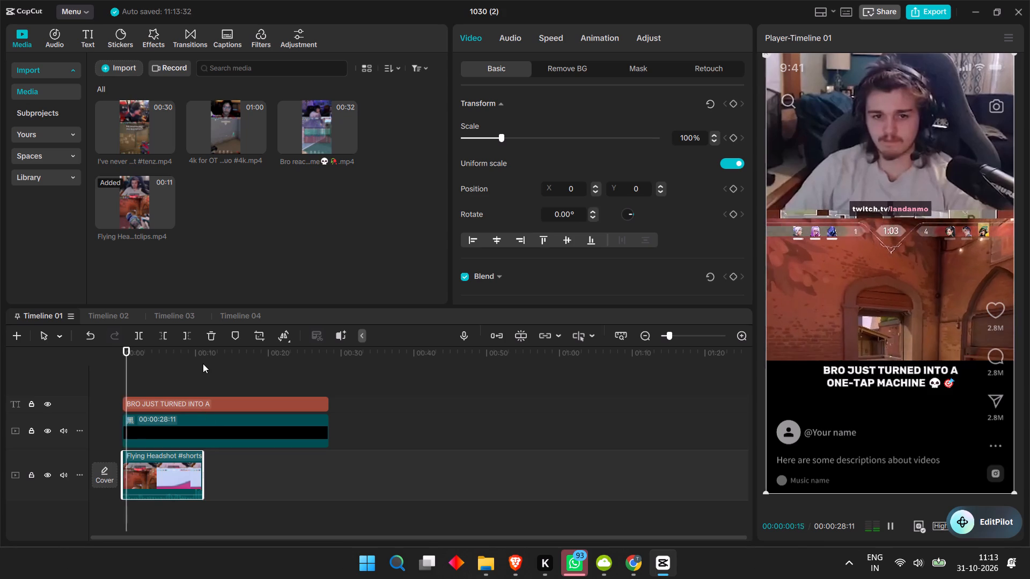
key(space)
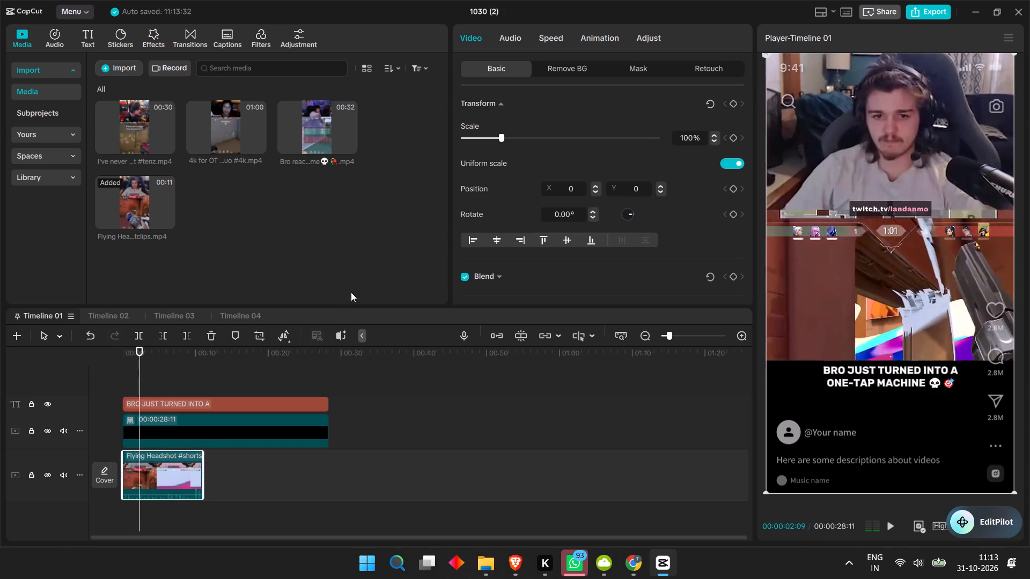
Look through the basic video settings of the "Flying Headshot" clip.
scroll(570, 235, down, 5)
scroll(570, 234, up, 3)
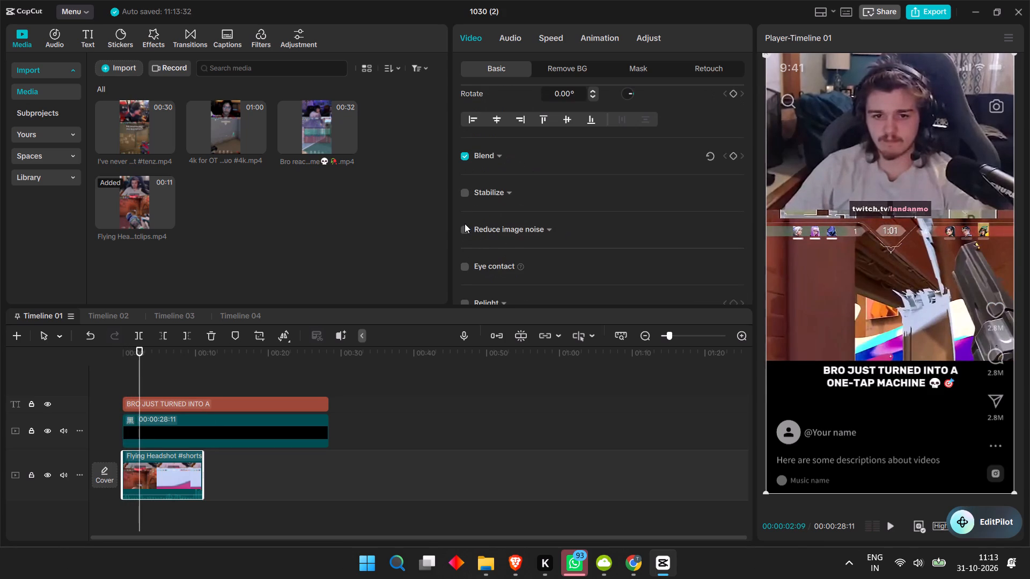
scroll(455, 198, up, 1)
scroll(472, 199, down, 4)
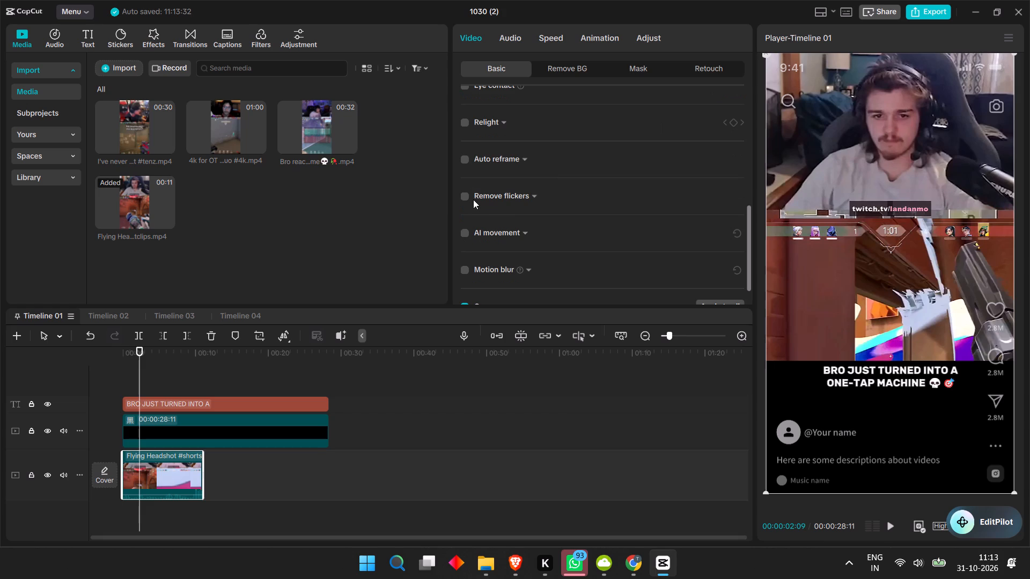
scroll(484, 218, down, 3)
scroll(484, 225, up, 8)
scroll(484, 225, down, 5)
scroll(507, 240, up, 11)
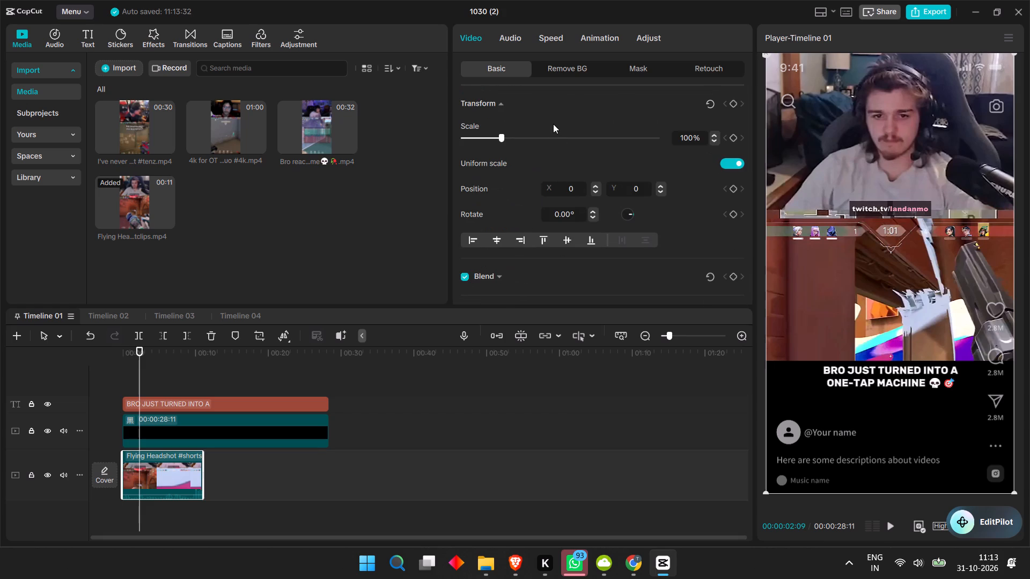
scroll(532, 219, down, 2)
On the "BRO JUST TURNED INTO A ONE-TAP MACHINE" caption, try lighter stroke colours, restore black 000000, and turn the stroke off.
click(295, 397)
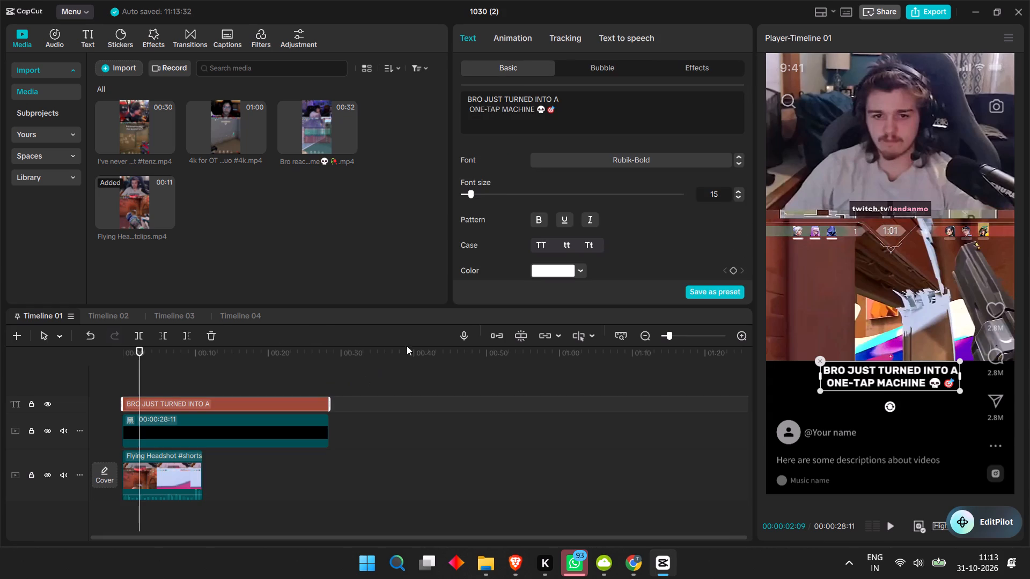
scroll(498, 180, down, 6)
scroll(477, 227, down, 2)
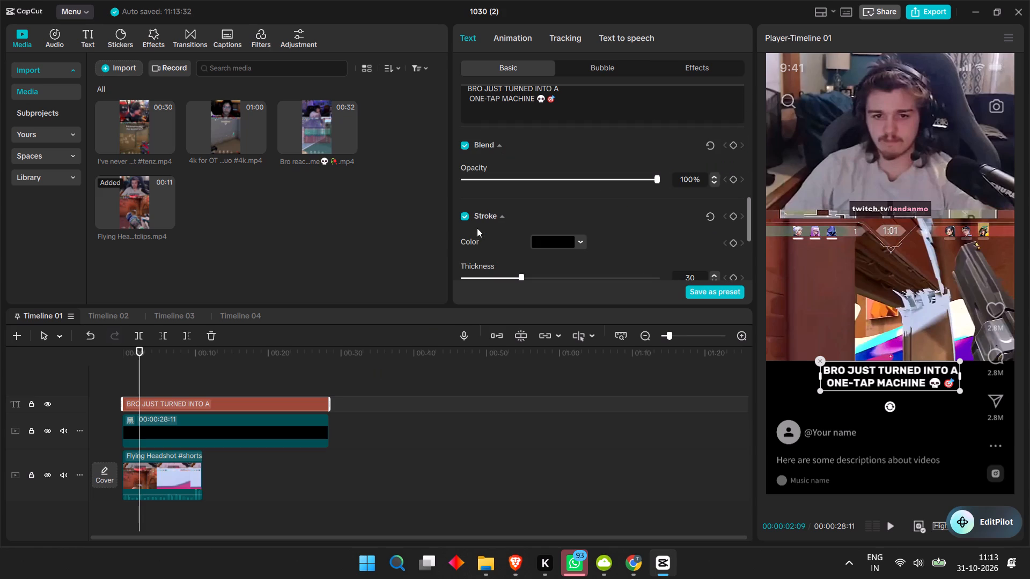
click(548, 241)
drag(511, 283, 510, 283)
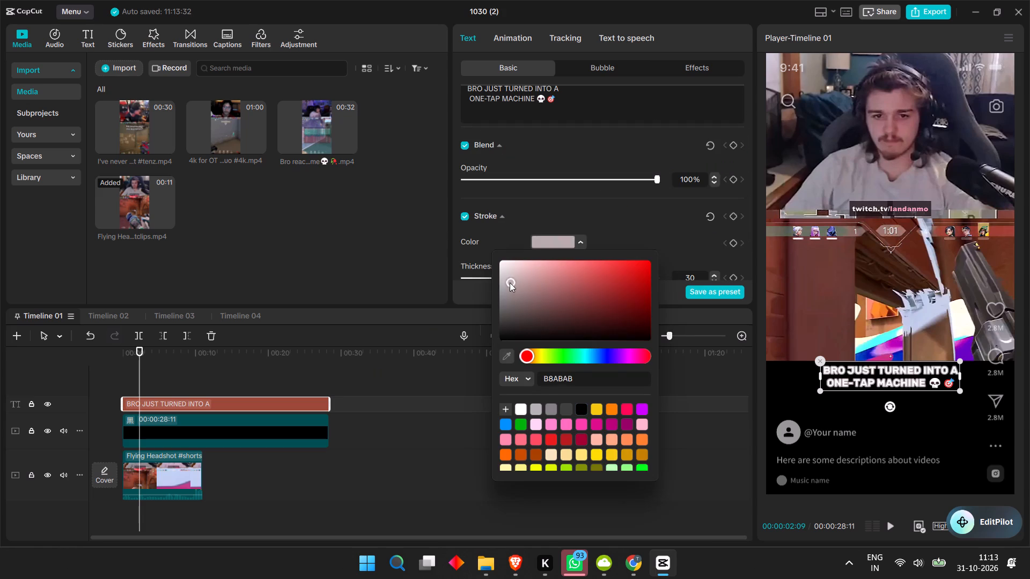
drag(510, 283, 474, 237)
drag(512, 328, 509, 336)
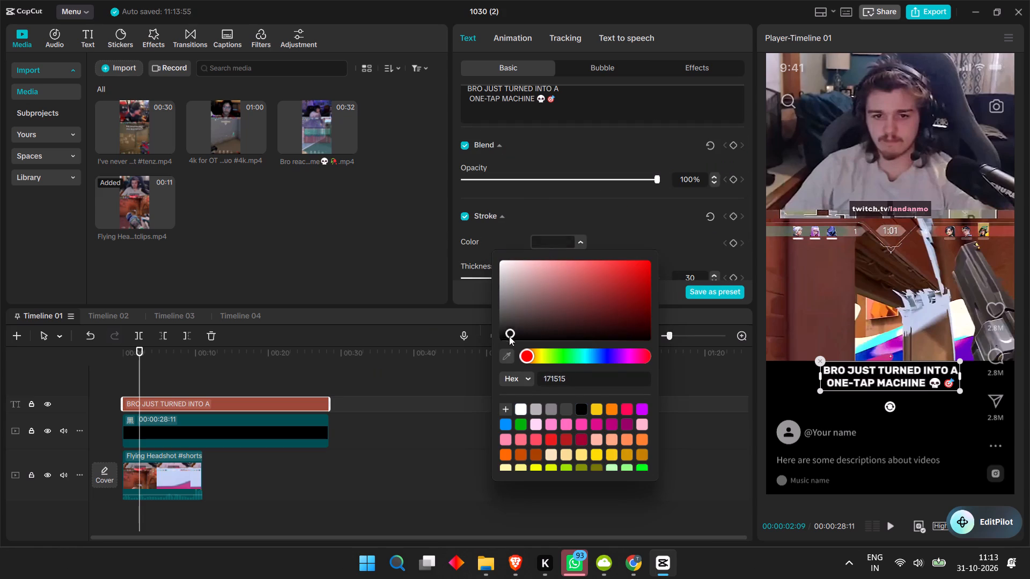
drag(509, 336, 490, 355)
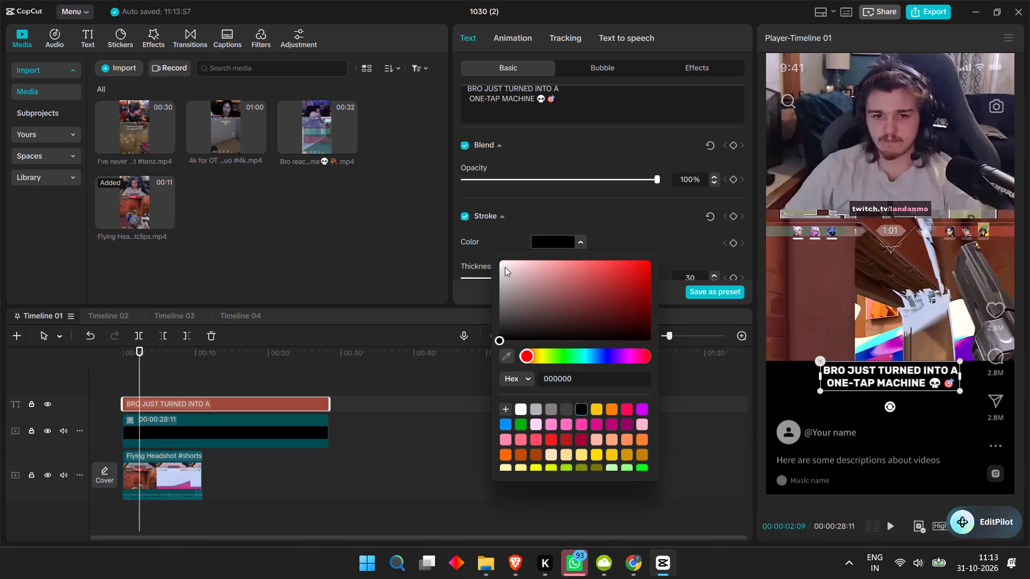
drag(505, 267, 467, 404)
drag(467, 404, 466, 404)
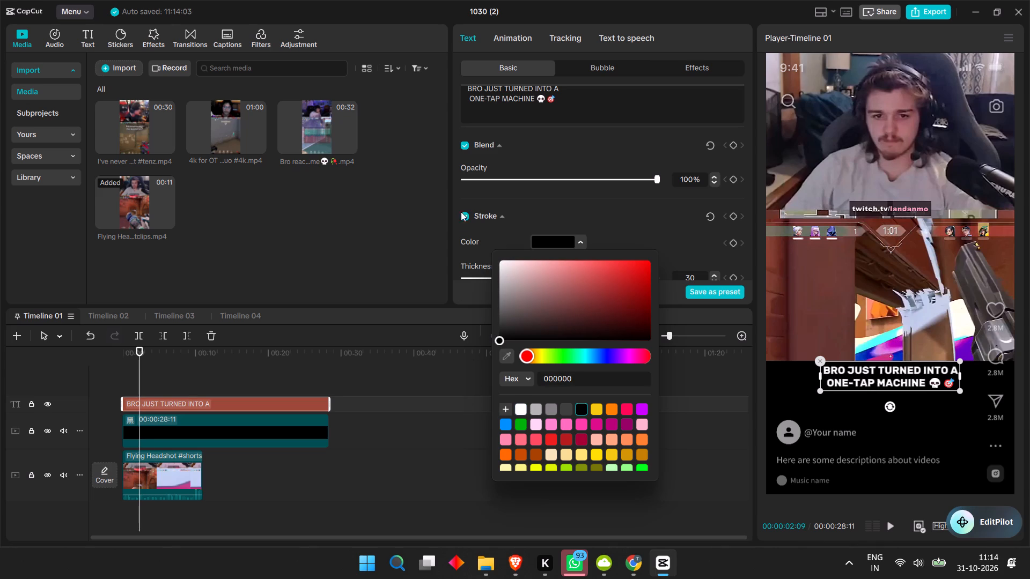
click(461, 214)
Enable the caption's text background and set its colour to white.
scroll(535, 207, down, 3)
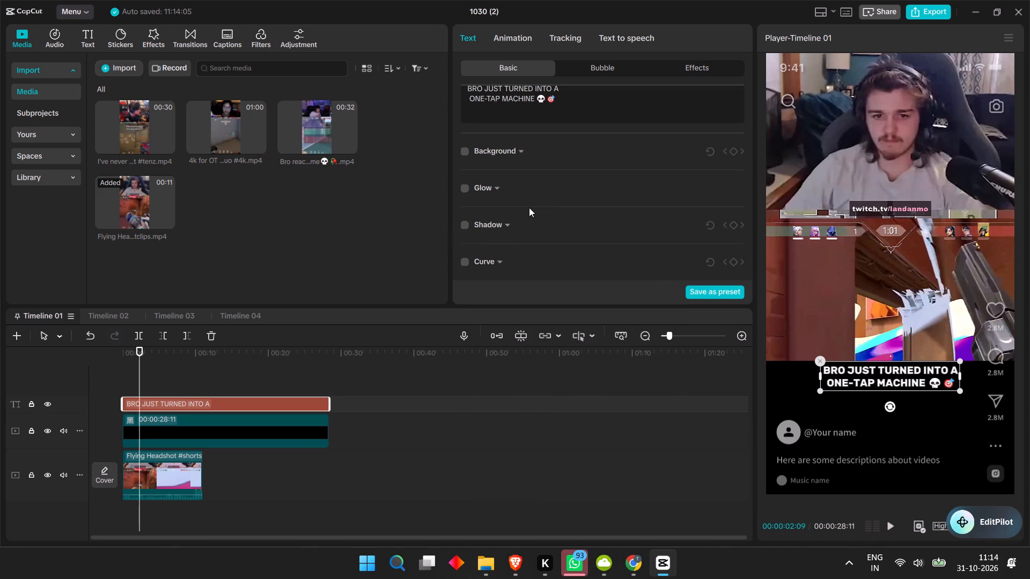
click(466, 152)
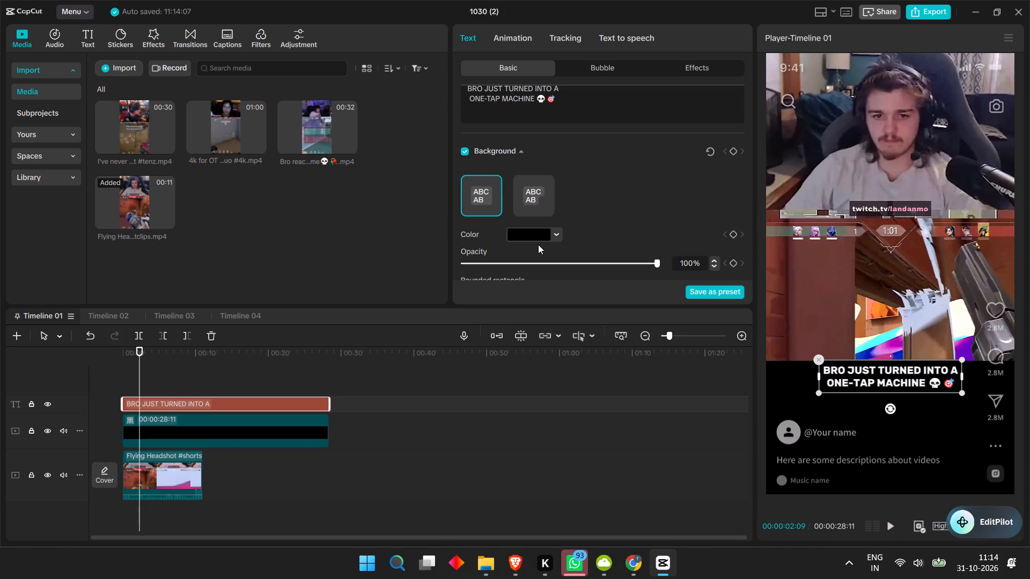
click(538, 237)
drag(489, 257, 475, 253)
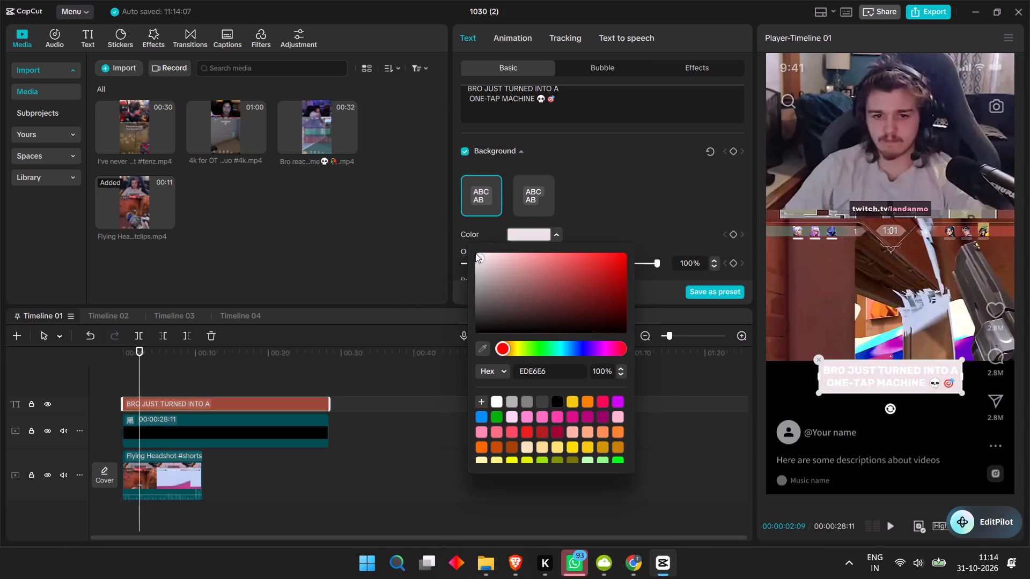
drag(475, 253, 466, 220)
click(585, 204)
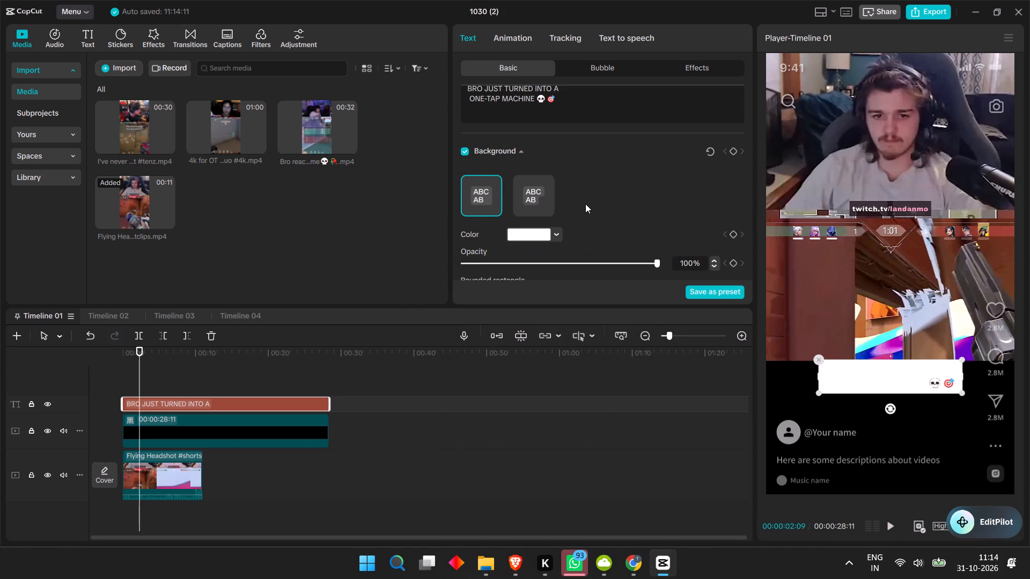
Set the caption's text colour to black, 000000.
scroll(585, 204, up, 8)
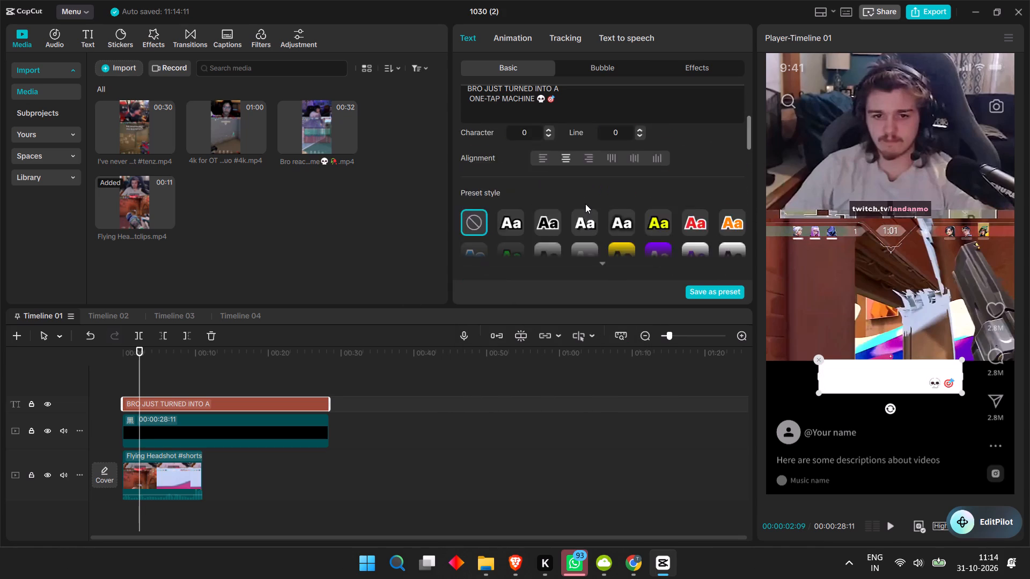
scroll(585, 204, down, 5)
scroll(585, 204, up, 7)
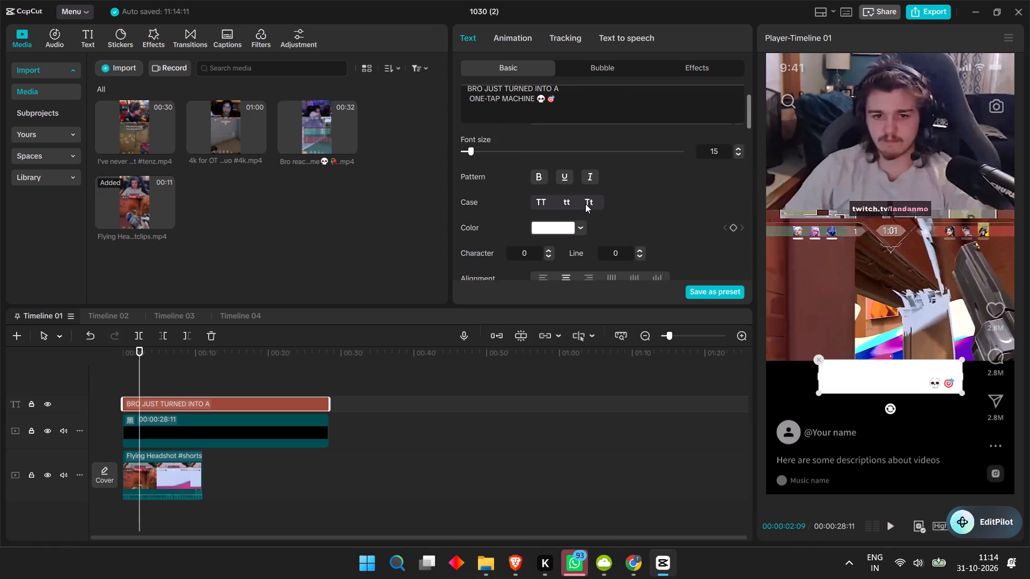
click(563, 229)
drag(523, 305, 493, 352)
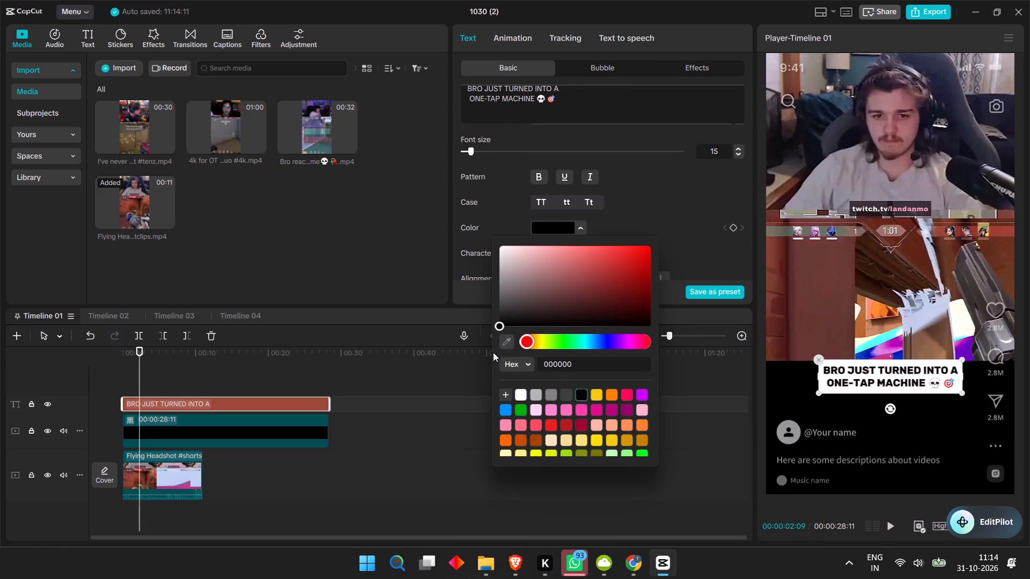
drag(493, 352, 472, 351)
click(670, 207)
Switch the caption's background to the second style, with rounded corners fitted to each line.
scroll(670, 207, down, 3)
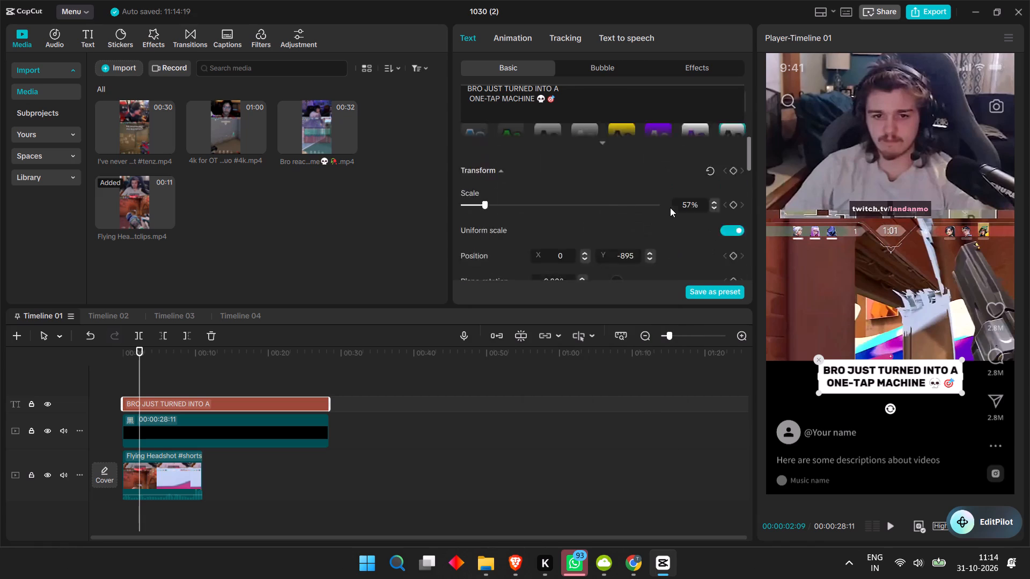
scroll(670, 207, down, 2)
scroll(571, 215, down, 6)
scroll(555, 218, up, 2)
scroll(554, 217, down, 2)
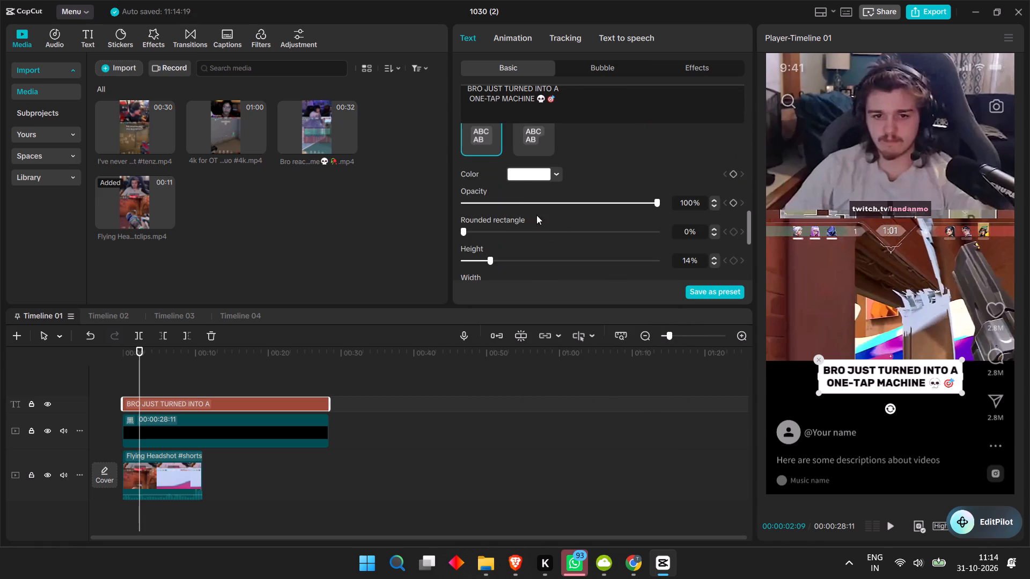
click(533, 124)
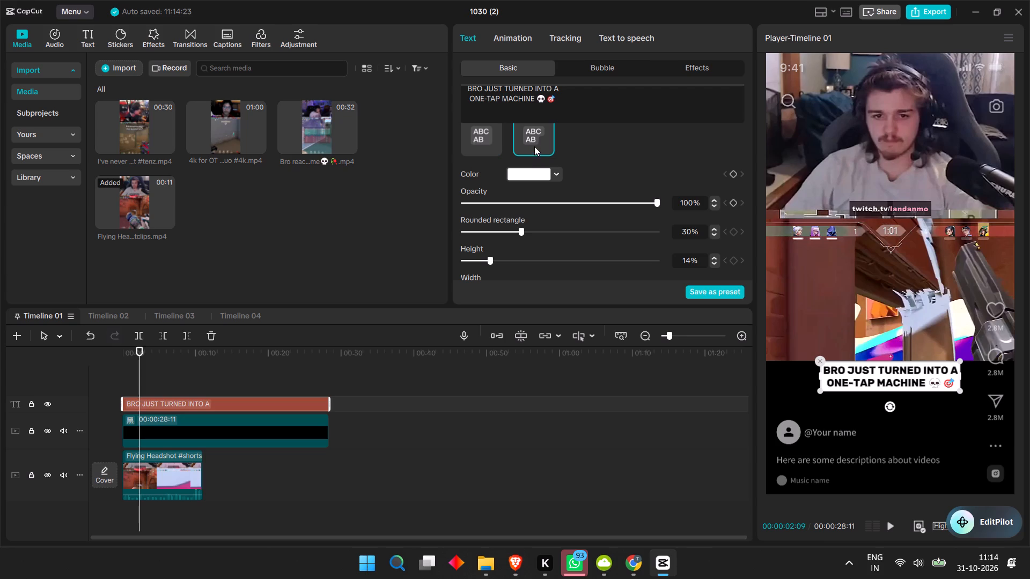
Try grey and pink shades for the caption background and settle on the light grey preset swatch.
click(535, 180)
drag(475, 219, 476, 227)
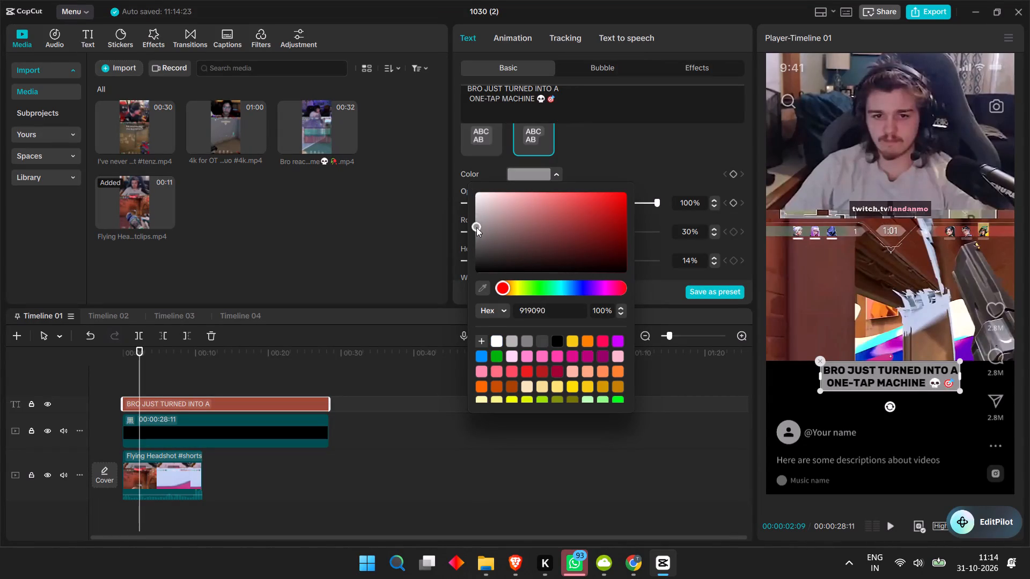
drag(476, 227, 519, 195)
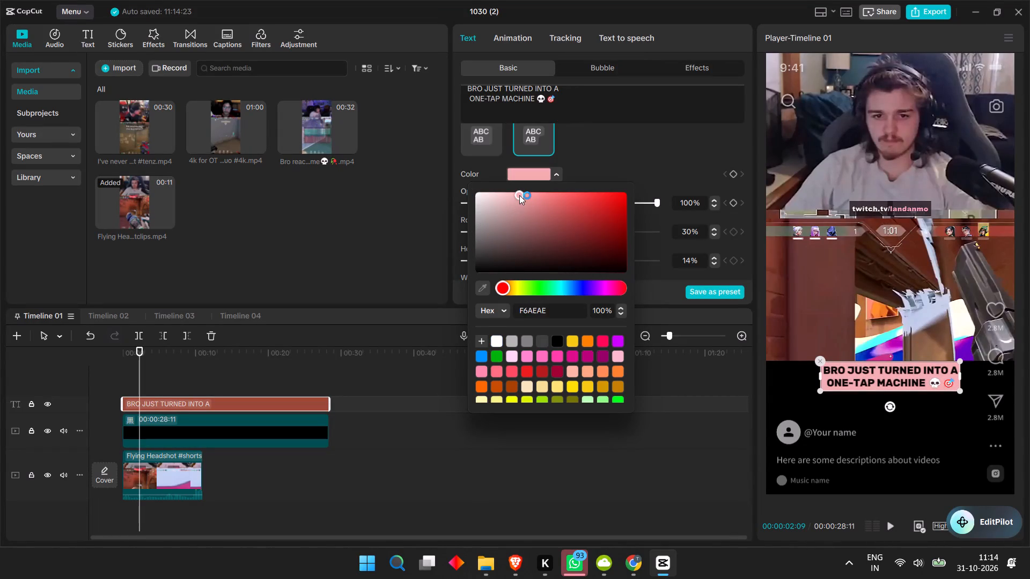
drag(519, 195, 479, 230)
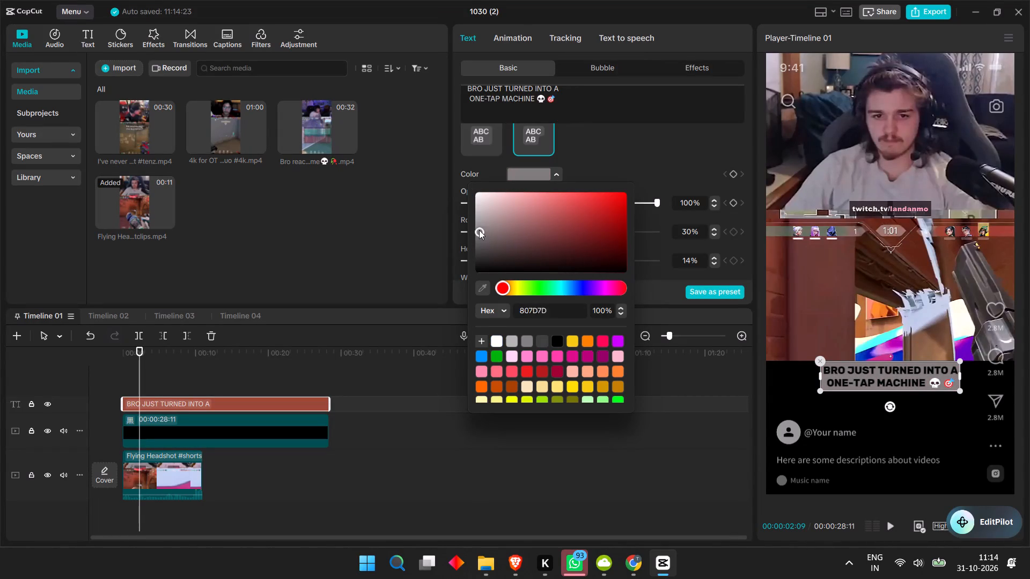
drag(479, 230, 478, 225)
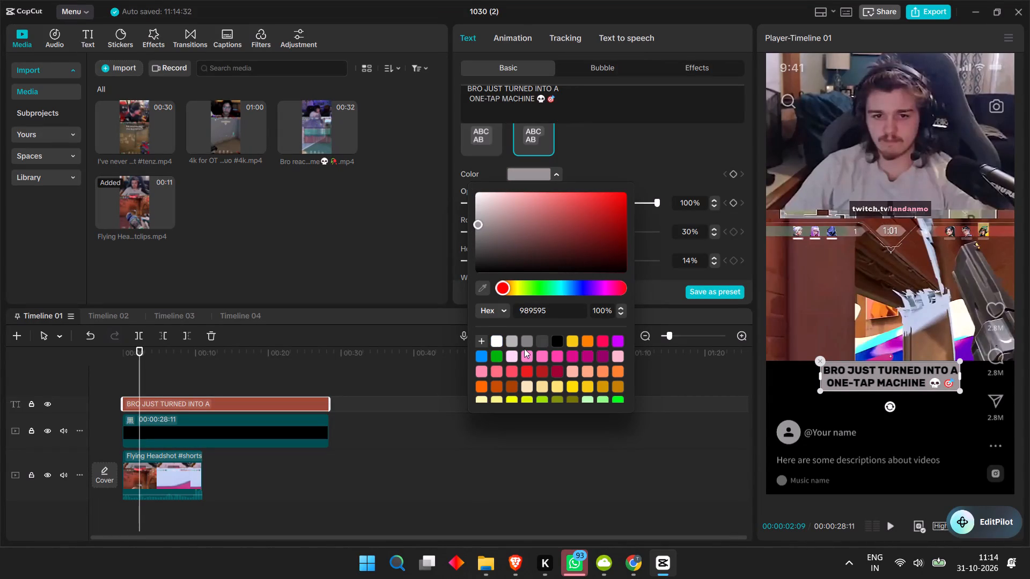
click(512, 342)
click(659, 170)
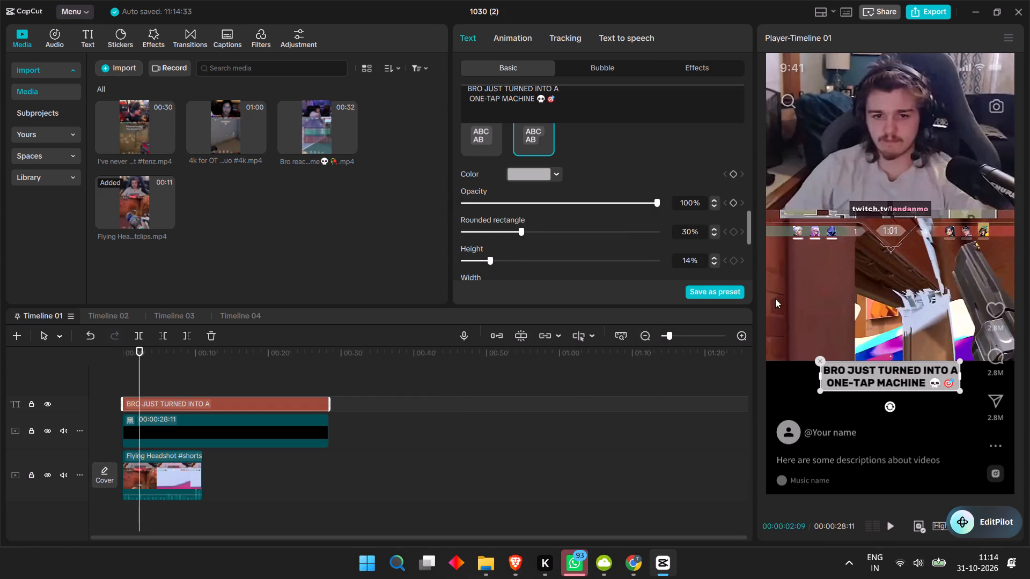
Widen the caption's text box on both sides, comparing the block background style and keeping the rounded line-fitted one.
drag(960, 375, 980, 373)
click(480, 135)
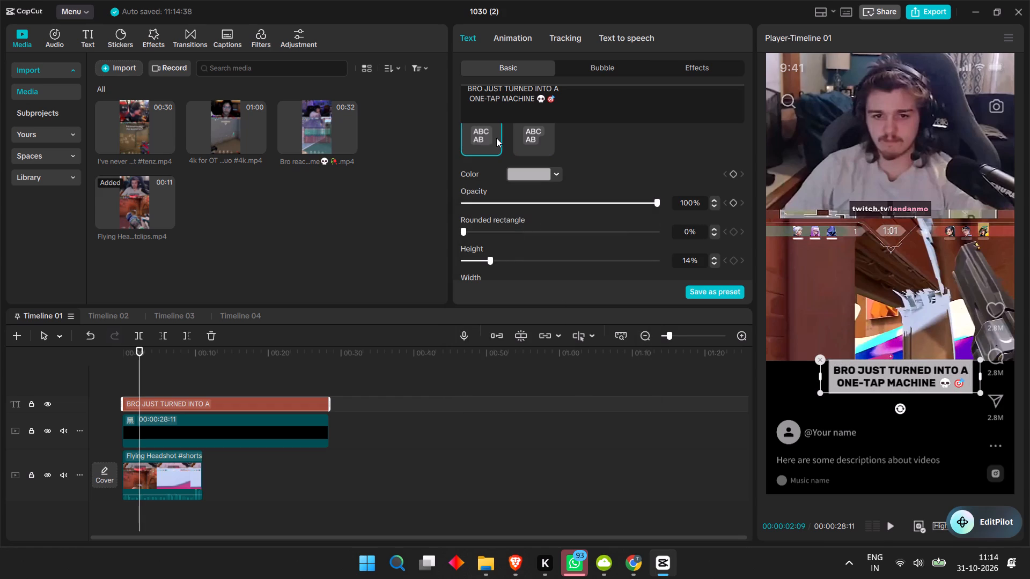
click(527, 137)
drag(819, 372, 794, 375)
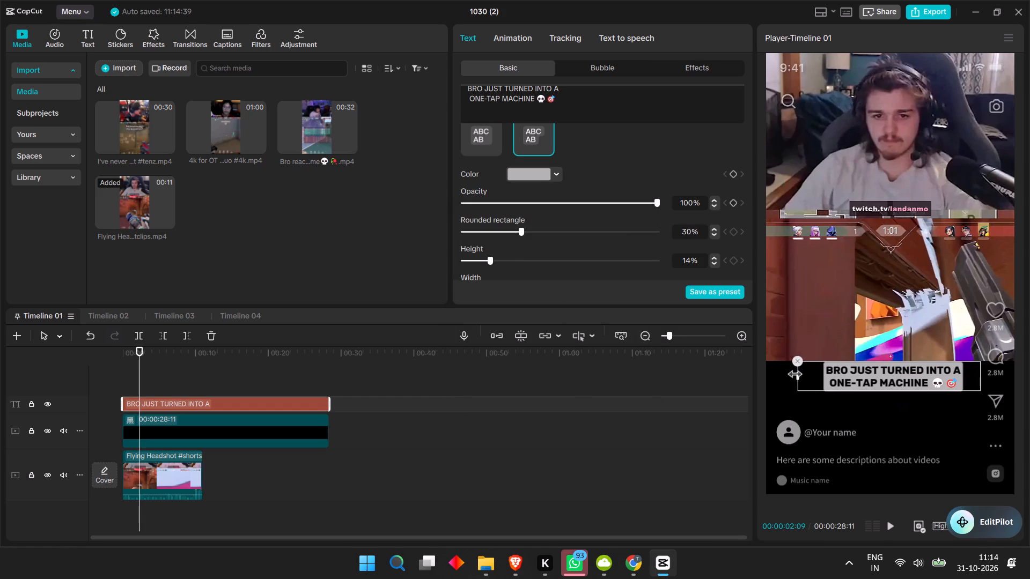
drag(794, 375, 806, 376)
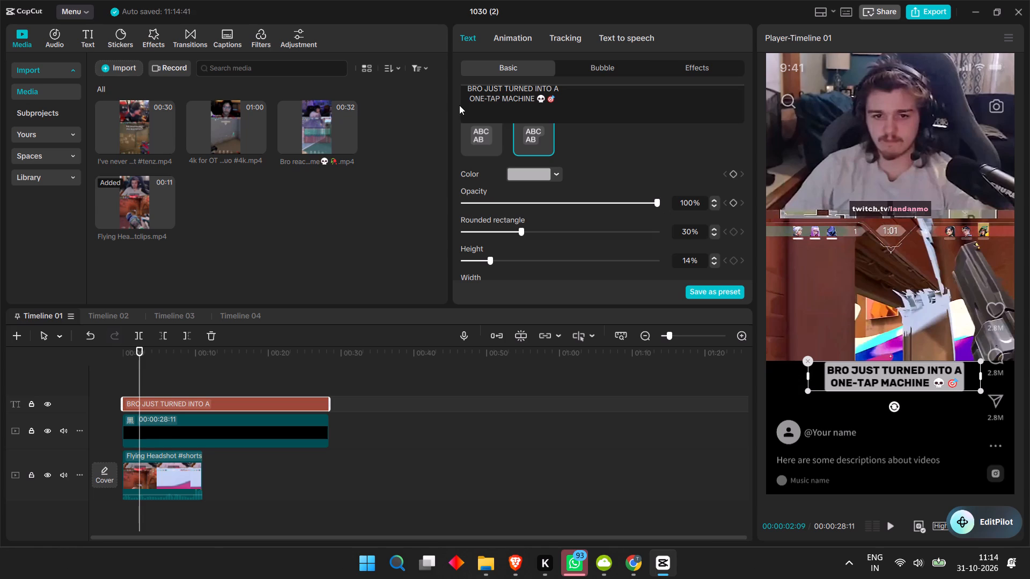
Remove the manual line break so the caption reads "BRO JUST TURNED INTO A ONE-TAP MACHINE 💀🎯" as continuous text.
click(467, 103)
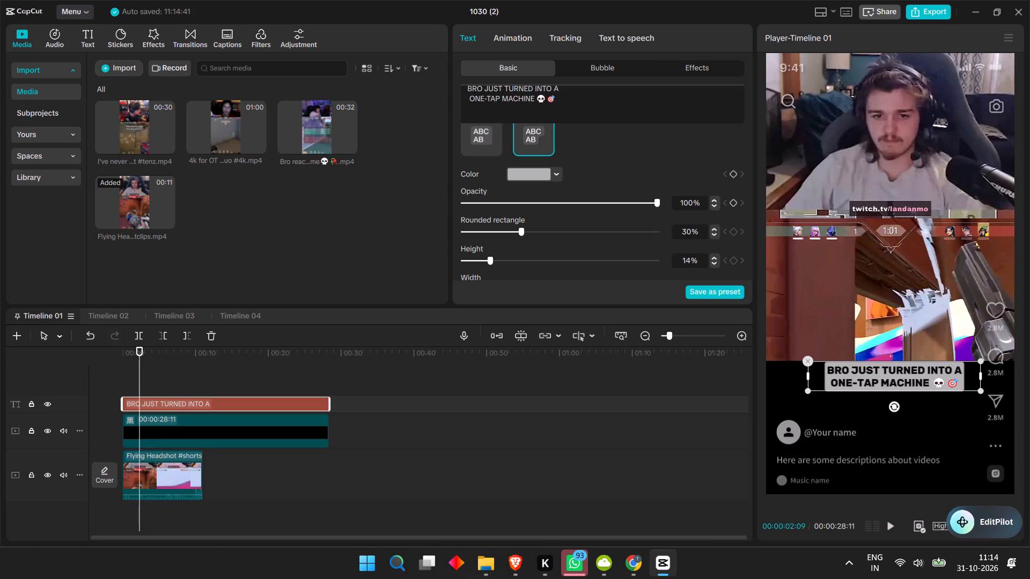
click(472, 99)
click(467, 106)
click(468, 104)
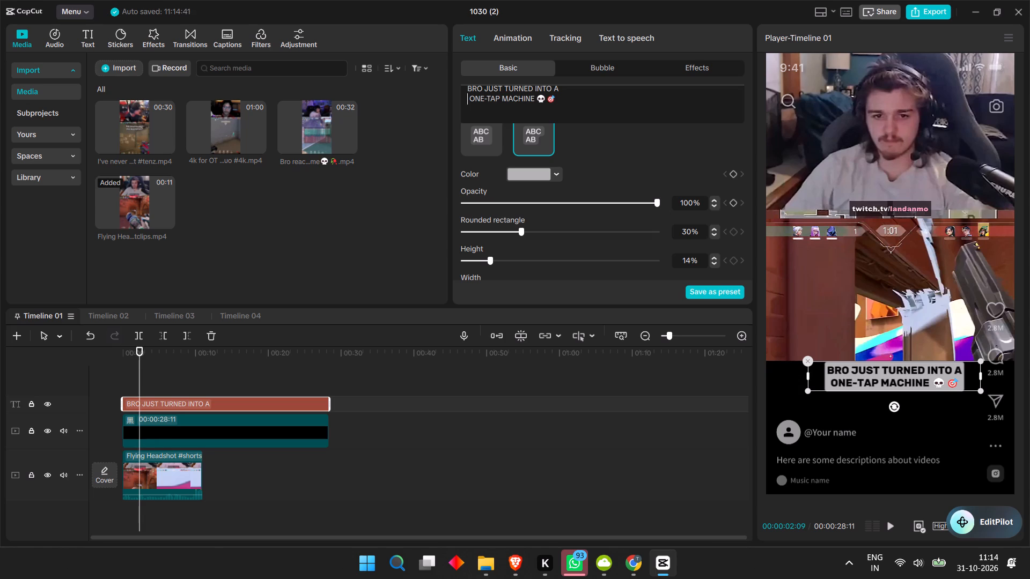
click(470, 101)
click(470, 101)
click(470, 101)
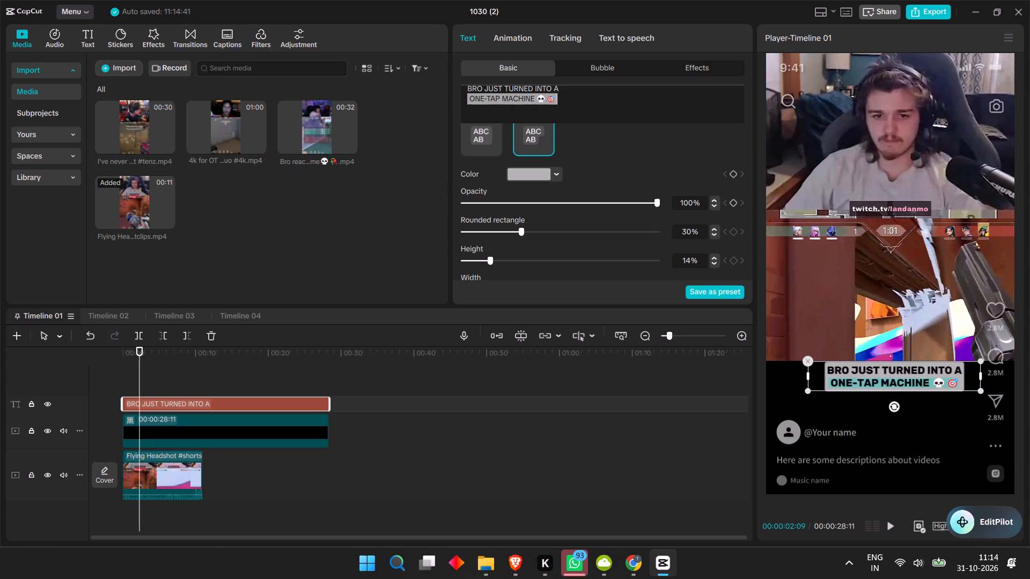
click(470, 101)
key(BackSpace)
key(BackSpace)
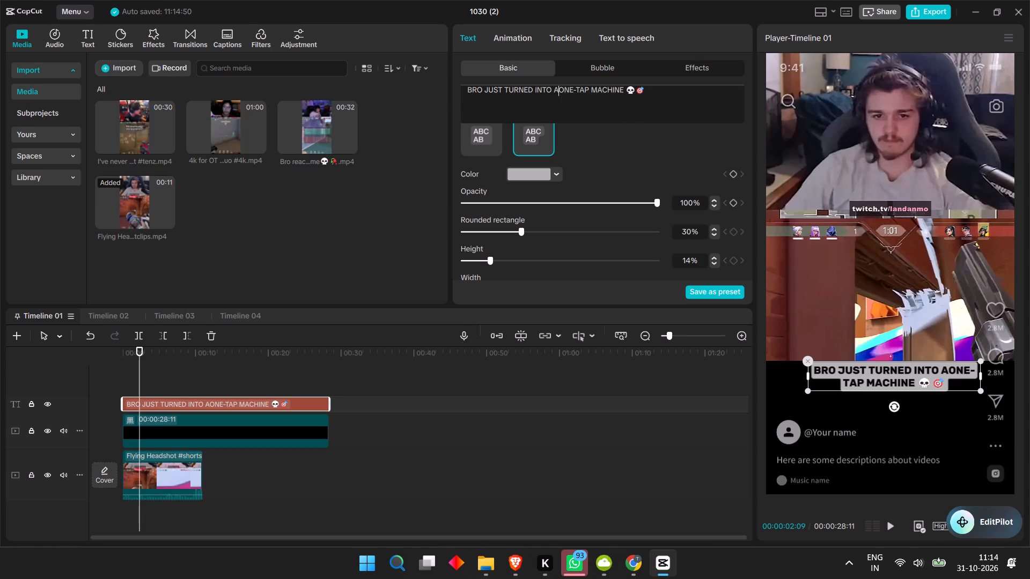
key(space)
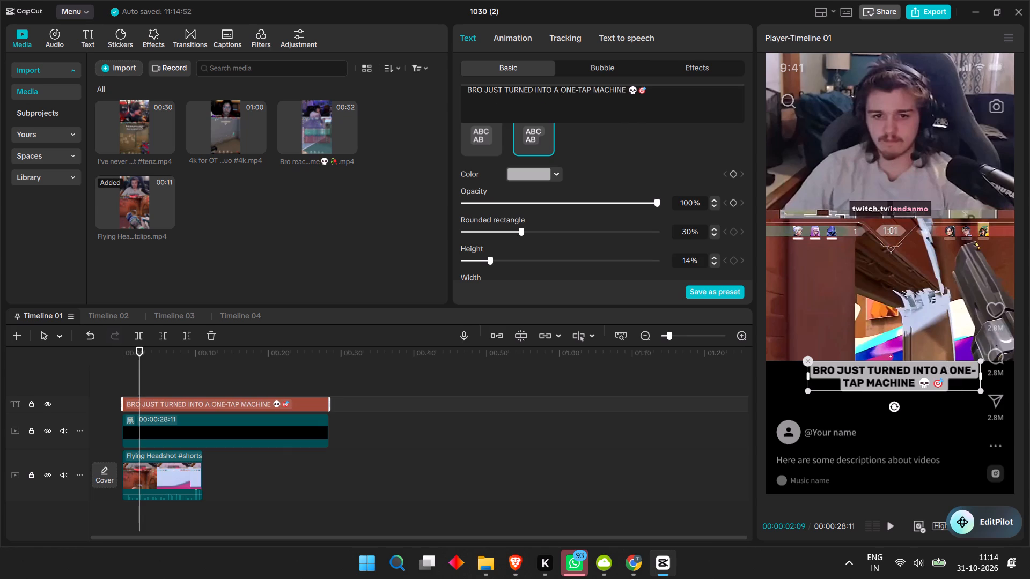
Split the black overlay and the caption at the end of the Flying Headshot clip and delete the leftover pieces.
drag(194, 365, 216, 361)
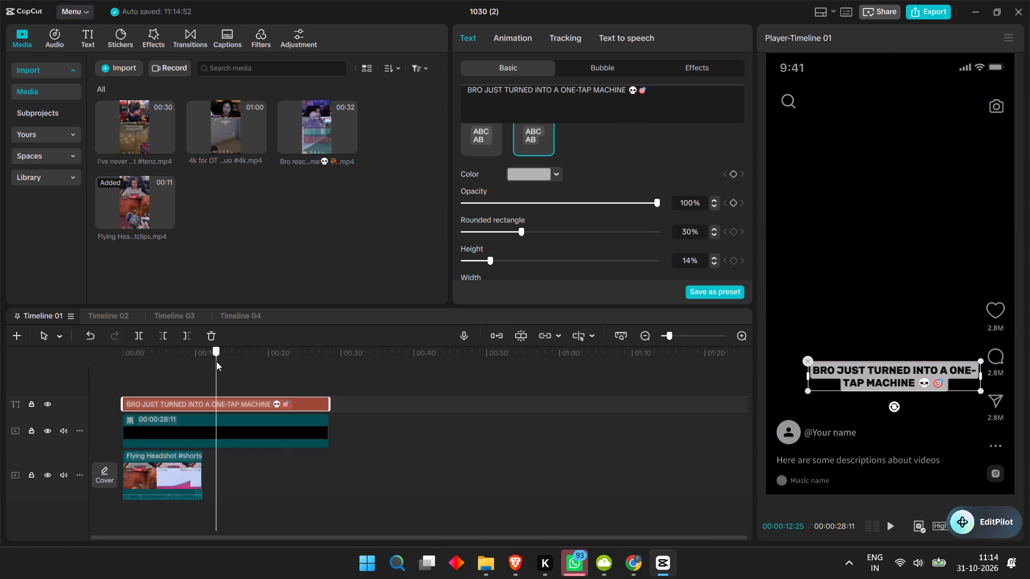
drag(216, 361, 201, 379)
click(229, 437)
drag(202, 368, 205, 365)
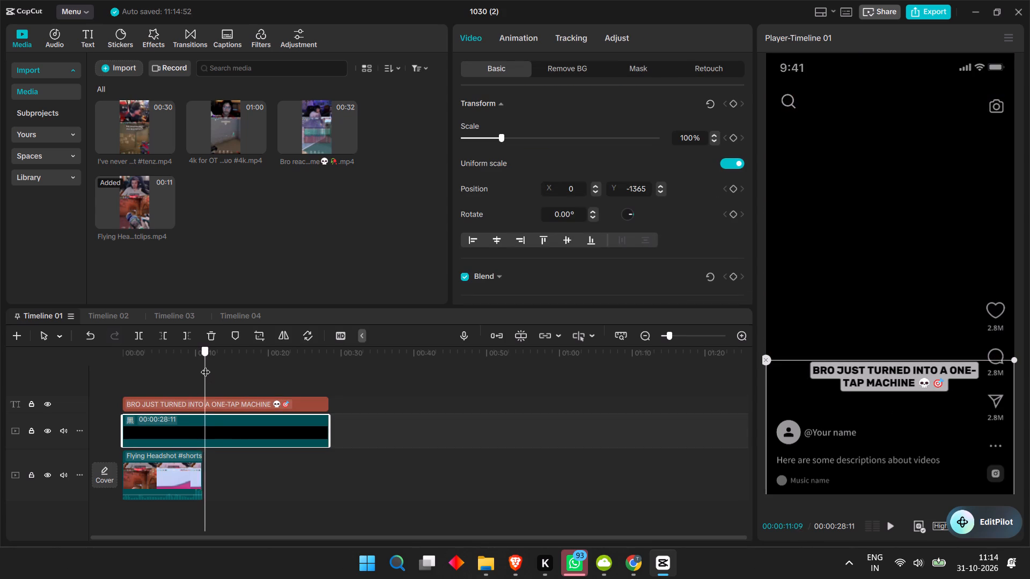
drag(205, 365, 202, 376)
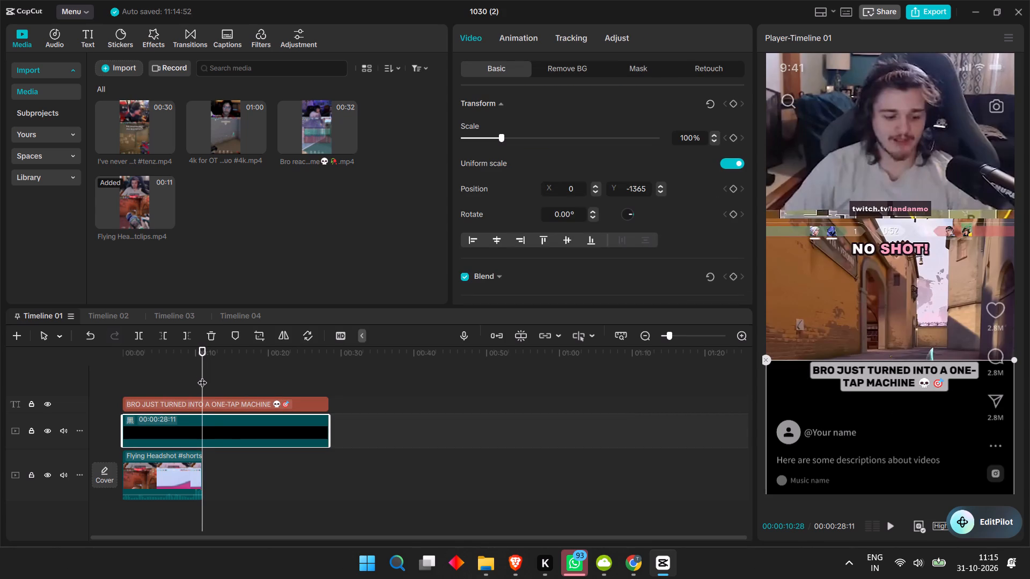
key(ctrl+b)
click(288, 403)
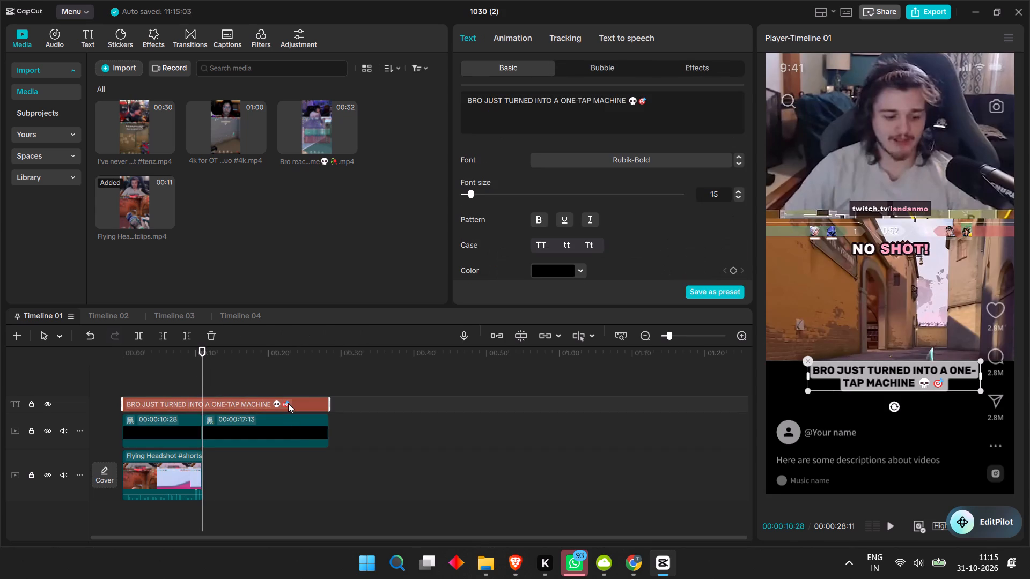
key(ctrl+b)
click(311, 422)
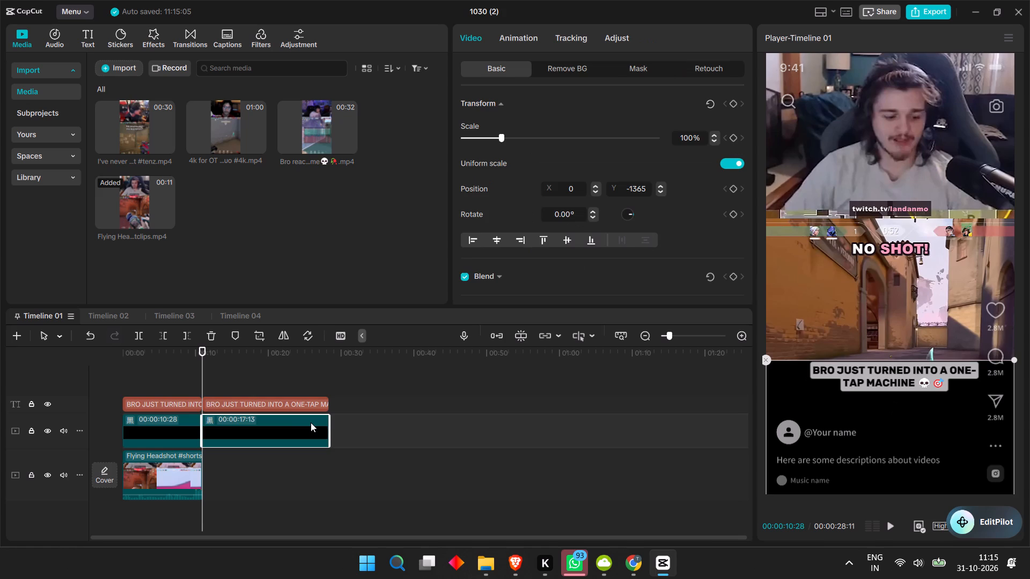
key(BackSpace)
click(295, 413)
key(BackSpace)
click(295, 405)
key(BackSpace)
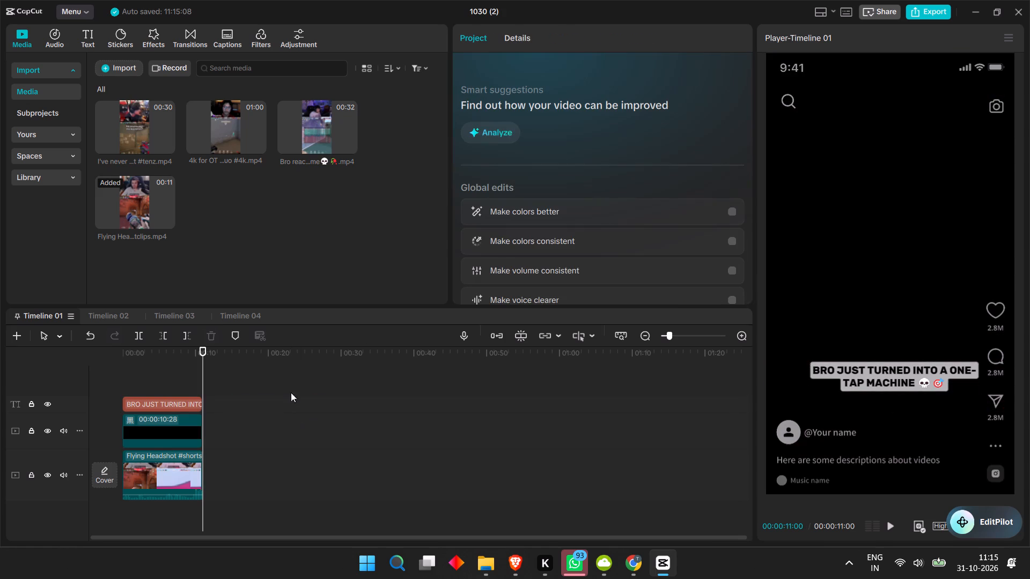
Preview the reel from the start and delete the black overlay covering the lower part of the Flying Headshot clip.
drag(203, 366, 83, 388)
key(space)
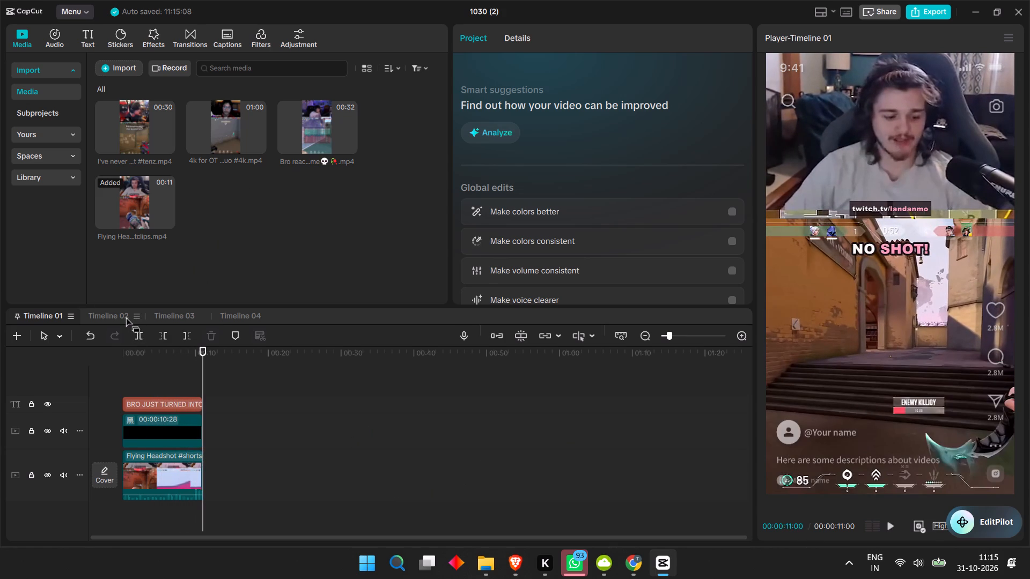
drag(174, 362, 107, 359)
key(space)
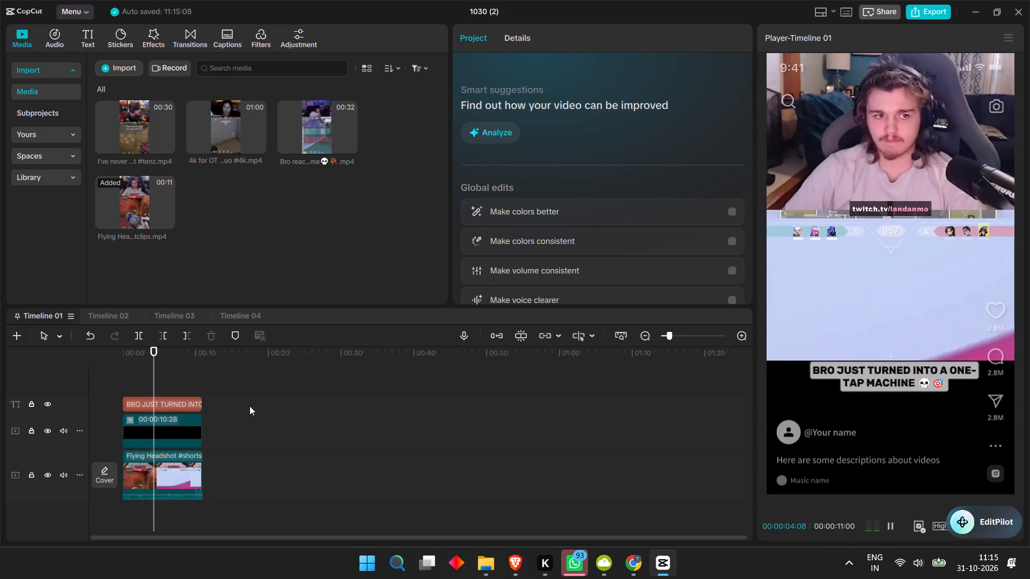
click(188, 427)
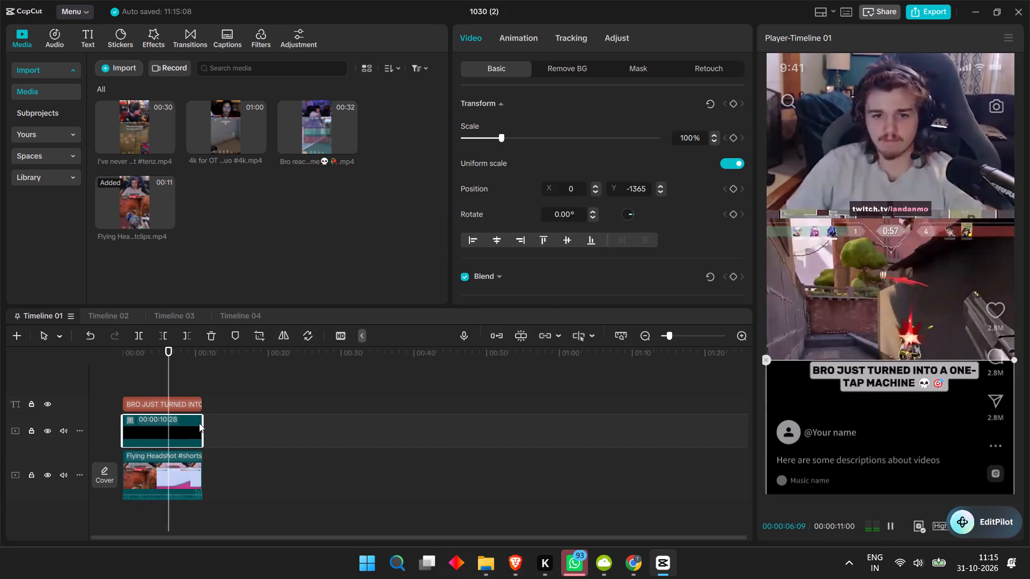
key(BackSpace)
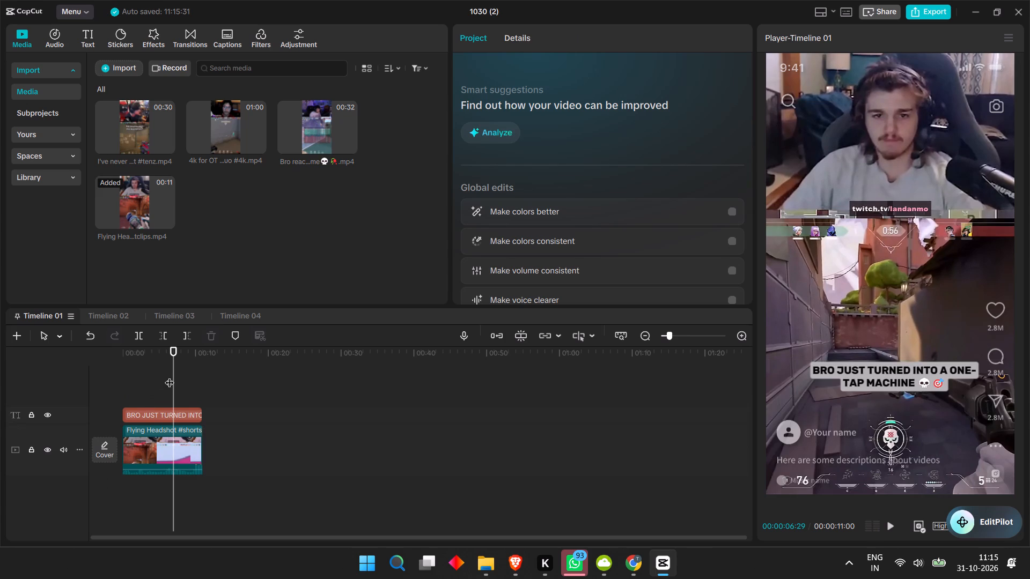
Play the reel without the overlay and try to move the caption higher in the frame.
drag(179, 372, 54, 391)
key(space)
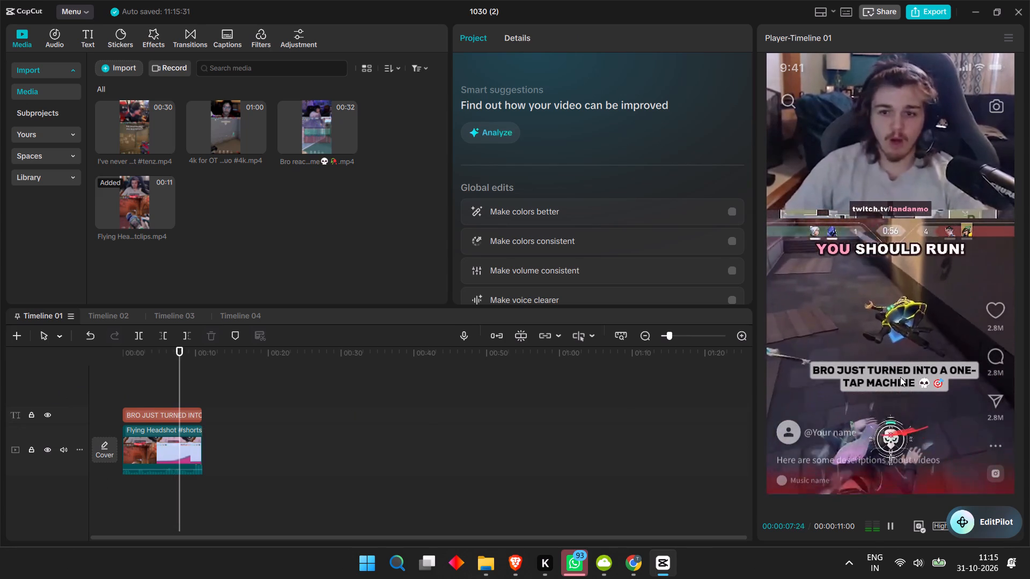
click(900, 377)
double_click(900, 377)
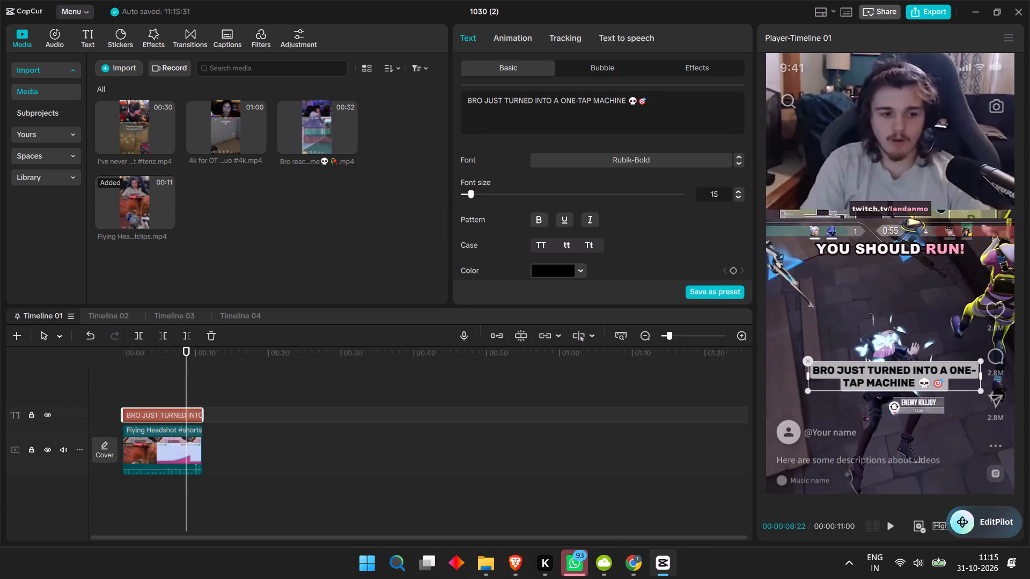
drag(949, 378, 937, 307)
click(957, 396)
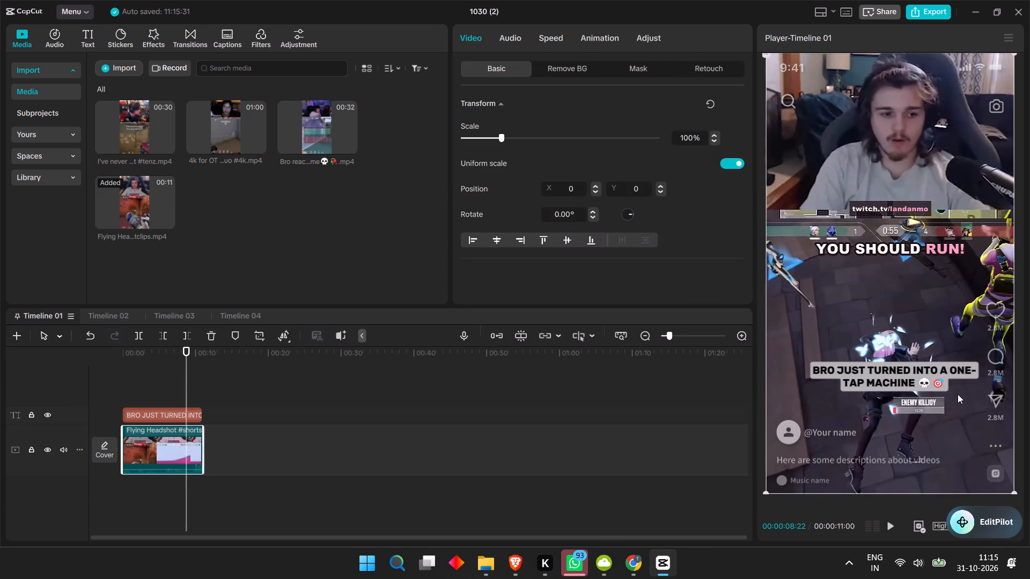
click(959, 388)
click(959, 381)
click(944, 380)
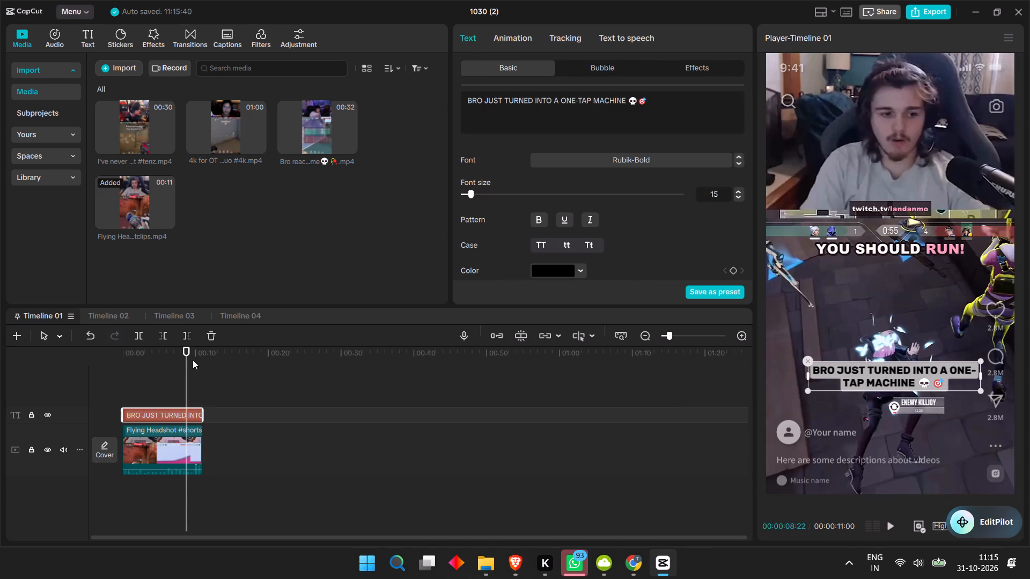
Move the caption up onto the streamer's chest, just above the twitch.tv label, and play the reel to check the placement.
drag(188, 360, 83, 369)
key(space)
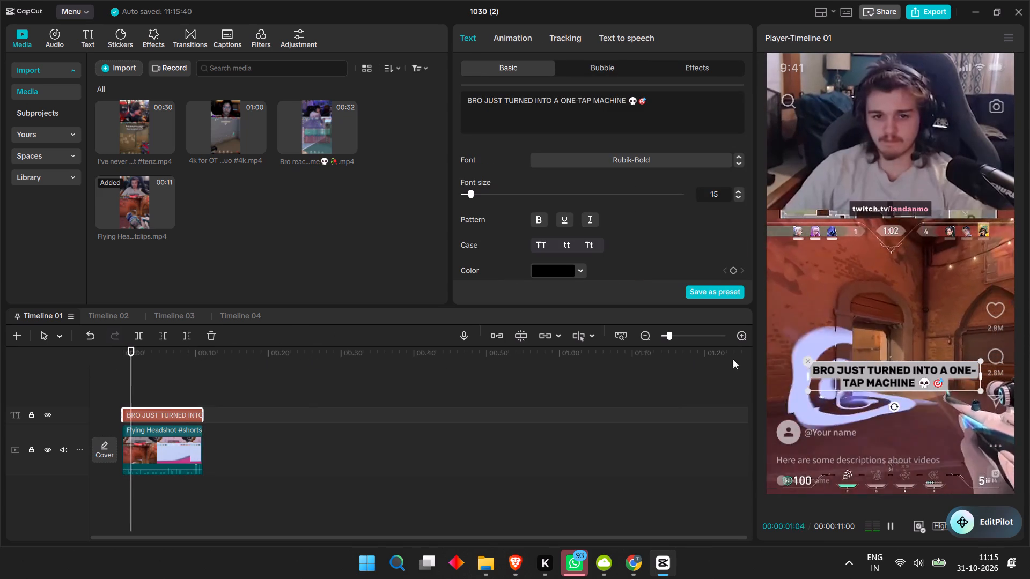
key(space)
drag(885, 377, 894, 249)
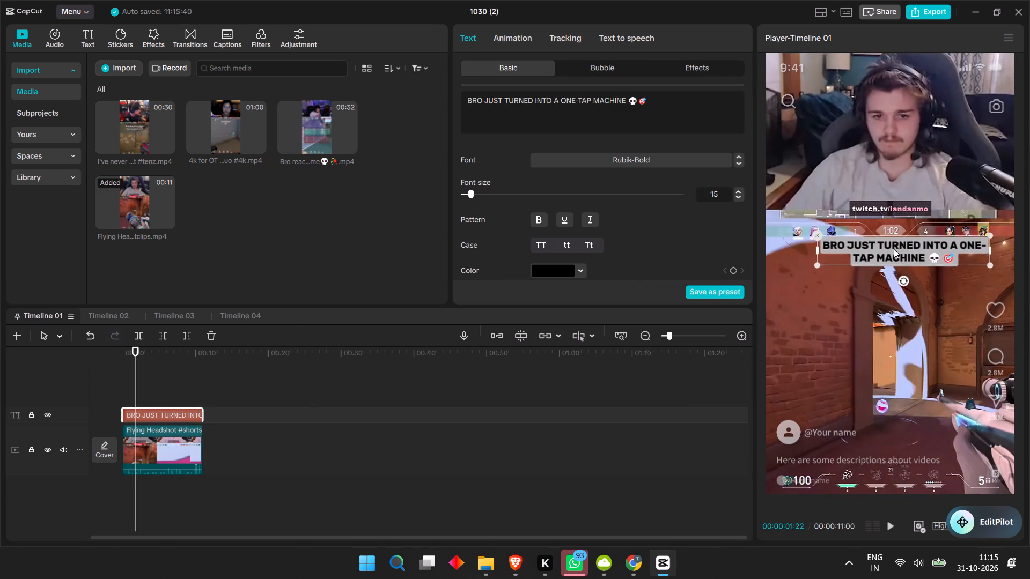
drag(894, 249, 872, 190)
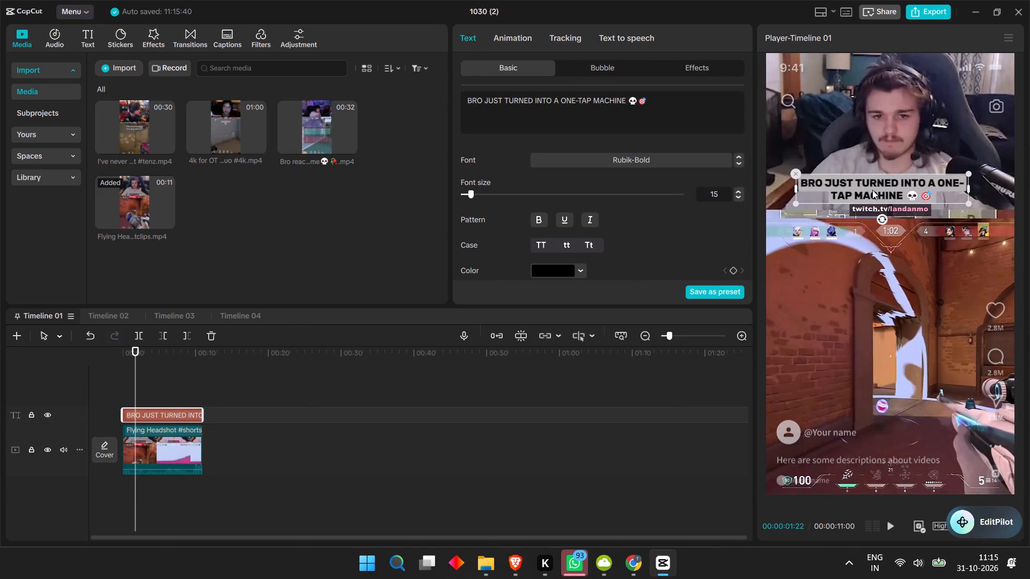
drag(872, 190, 858, 173)
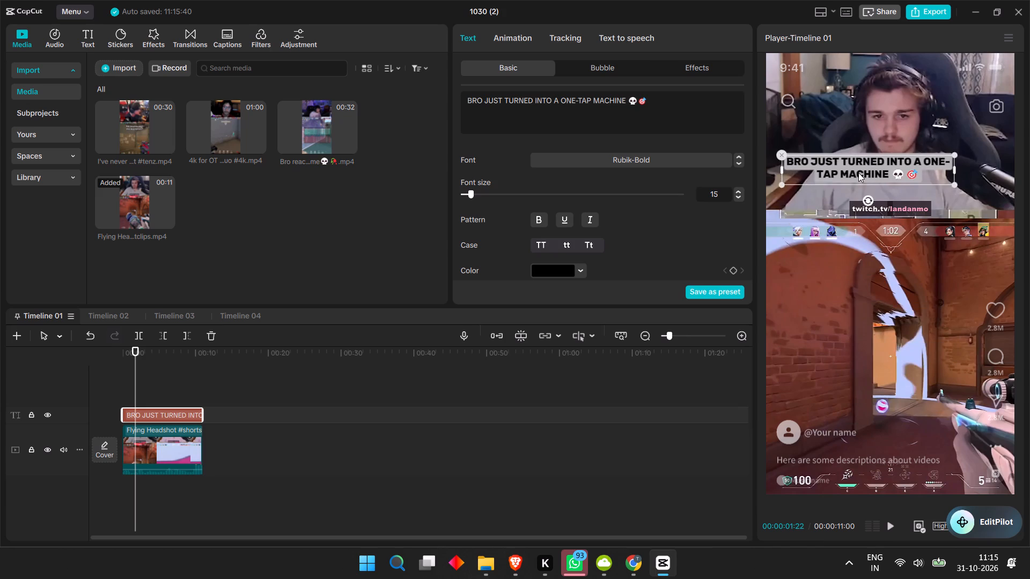
drag(858, 173, 857, 176)
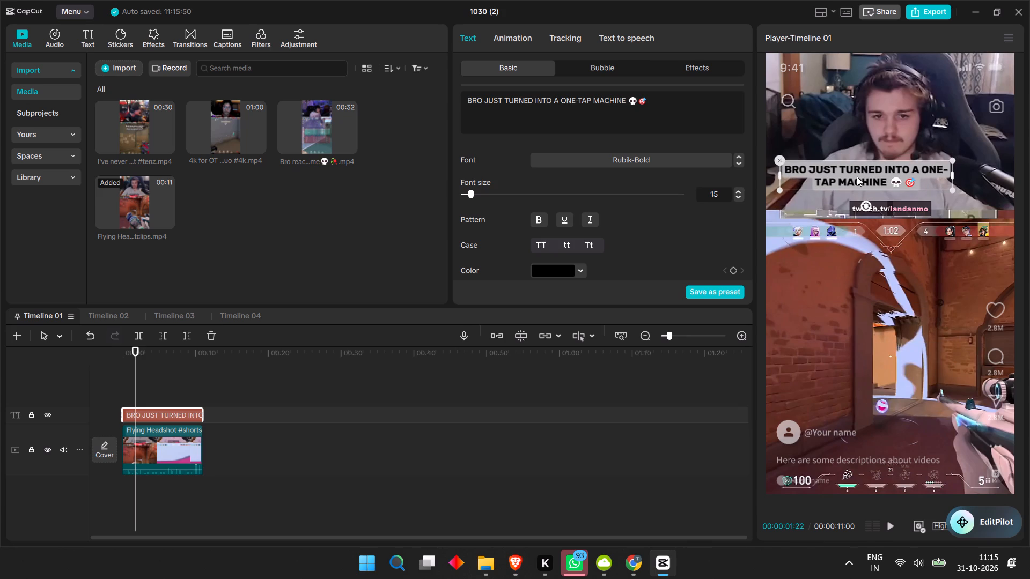
key(space)
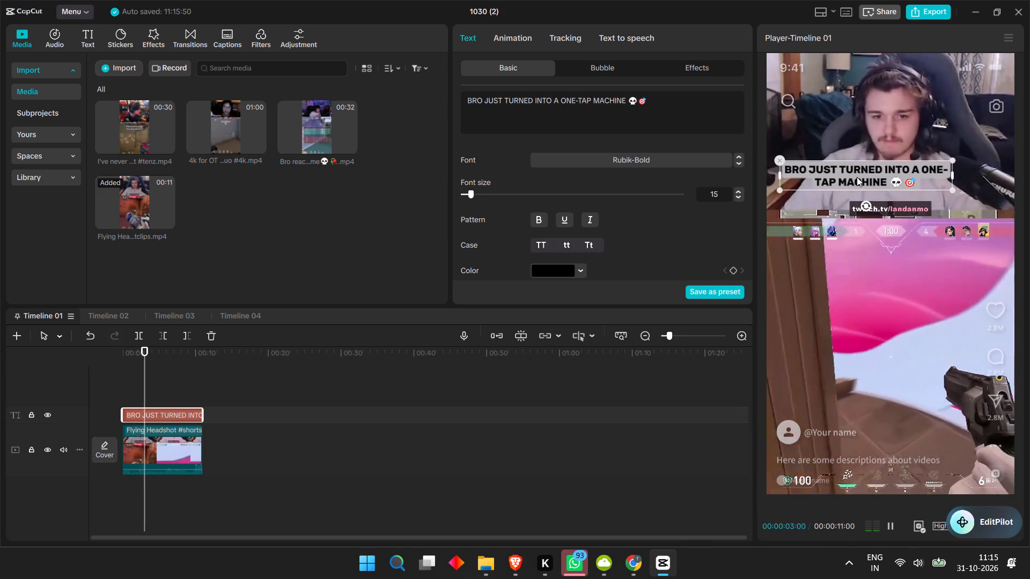
key(space)
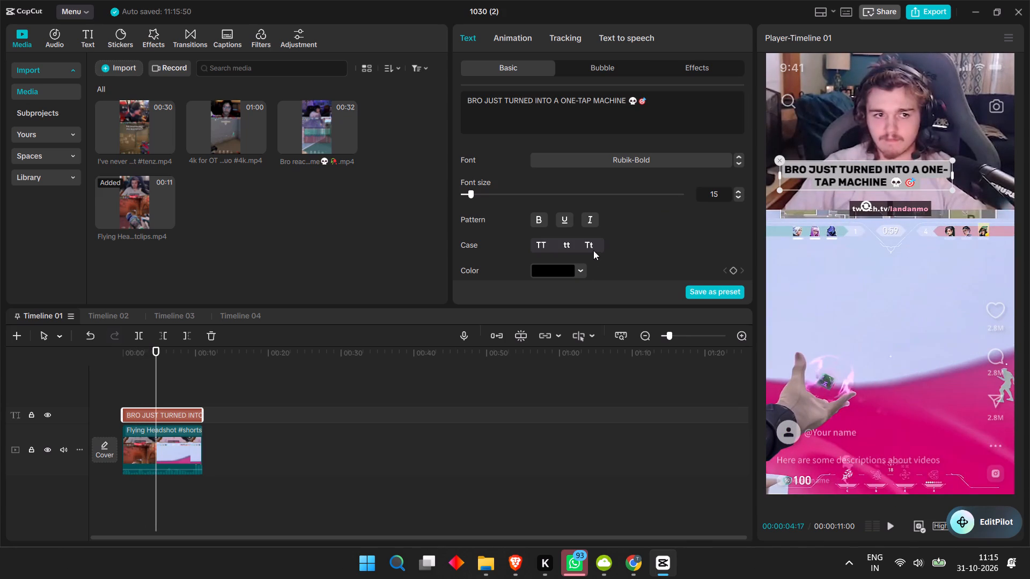
scroll(606, 244, down, 1)
key(space)
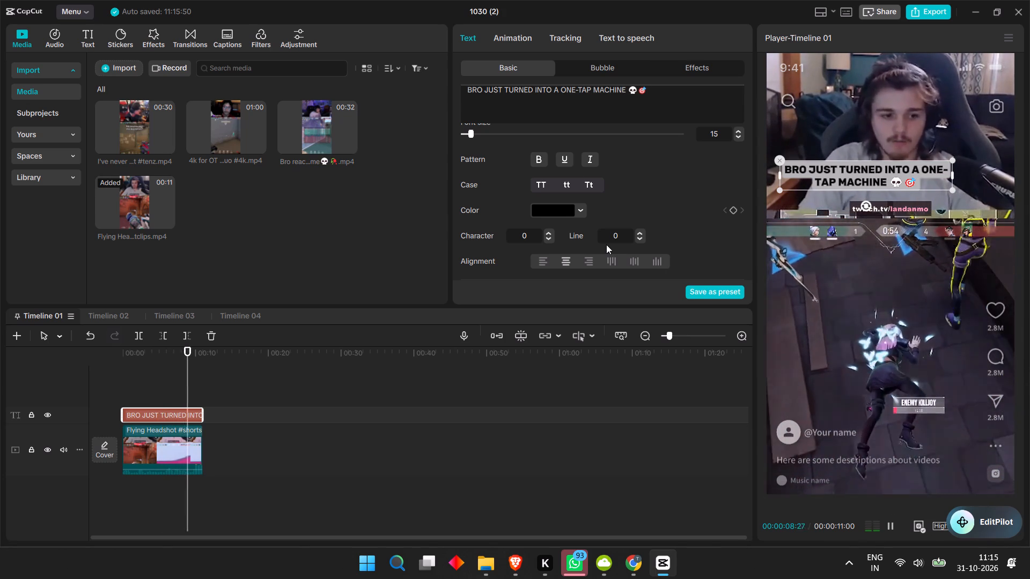
key(space)
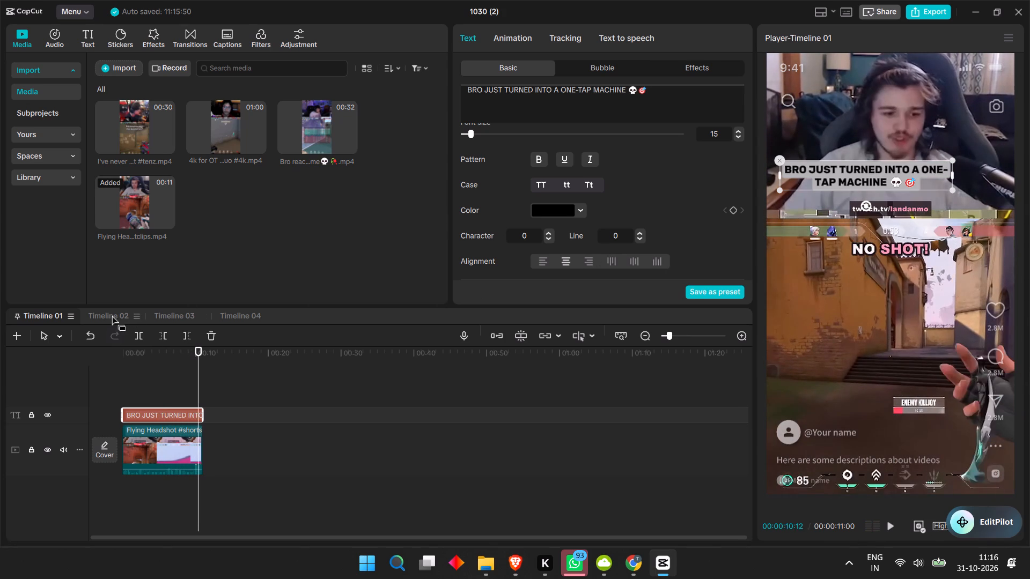
Open Timeline 02 and add the "Bro reached Max Time Limit of a Valorant Game" clip to the main track beneath the black overlays.
click(111, 314)
click(230, 441)
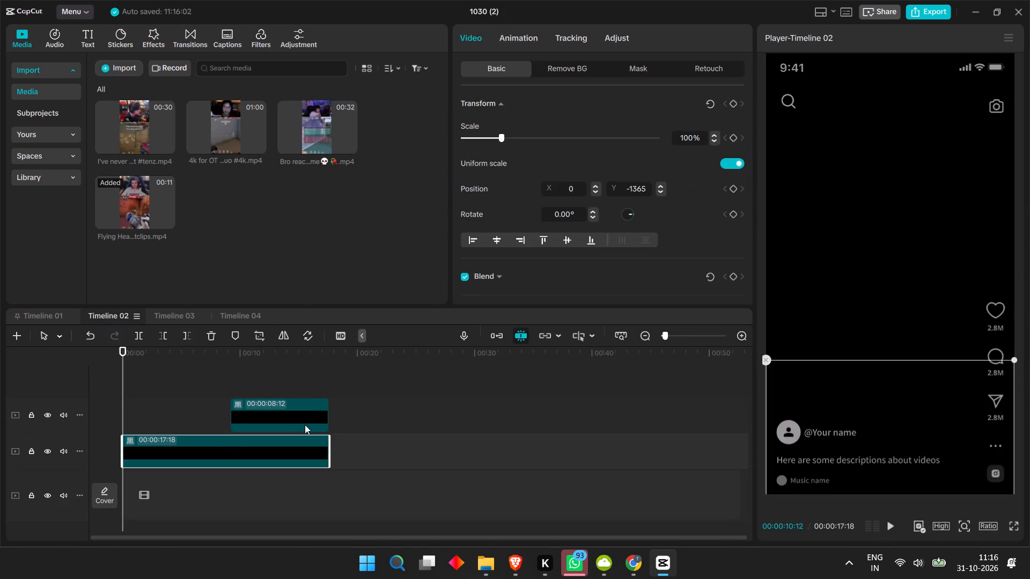
click(310, 414)
scroll(313, 409, down, 4)
drag(381, 432, 275, 395)
click(351, 145)
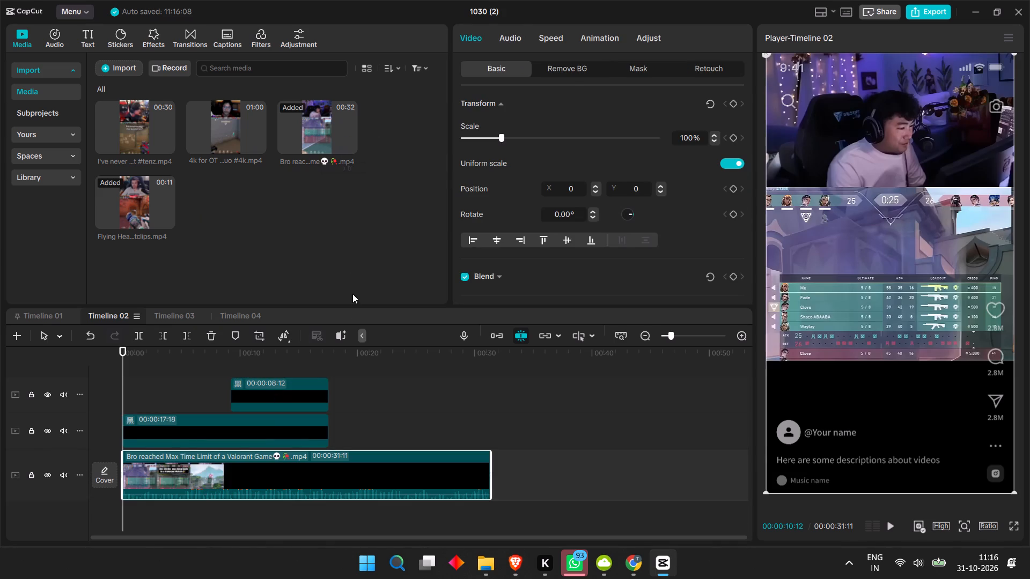
Lower the 17:18 black overlay to X 0, Y -1890 so it uncovers more of the gameplay.
key(space)
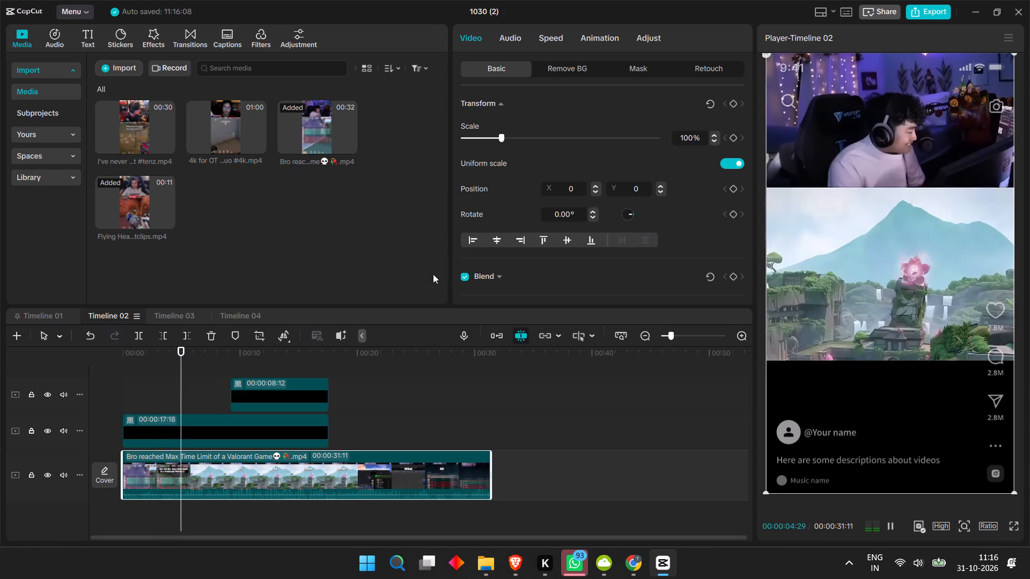
click(303, 424)
drag(834, 382, 837, 454)
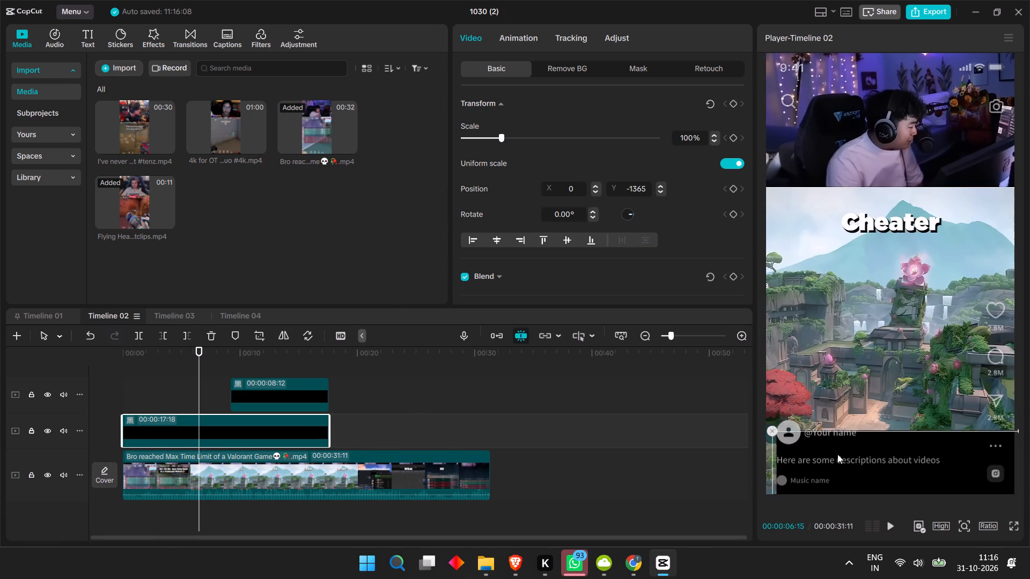
drag(837, 454, 848, 456)
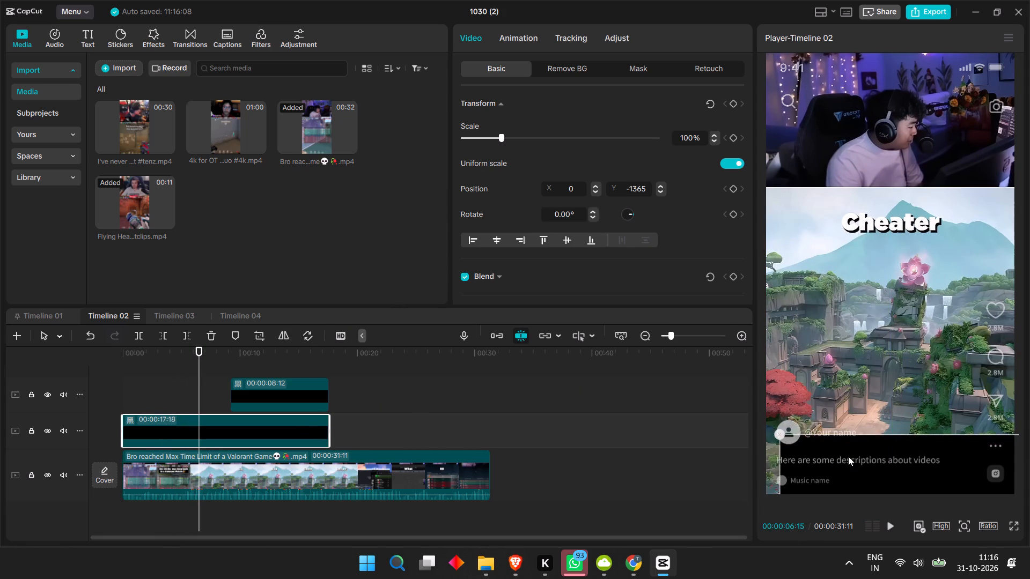
drag(848, 456, 837, 442)
key(space)
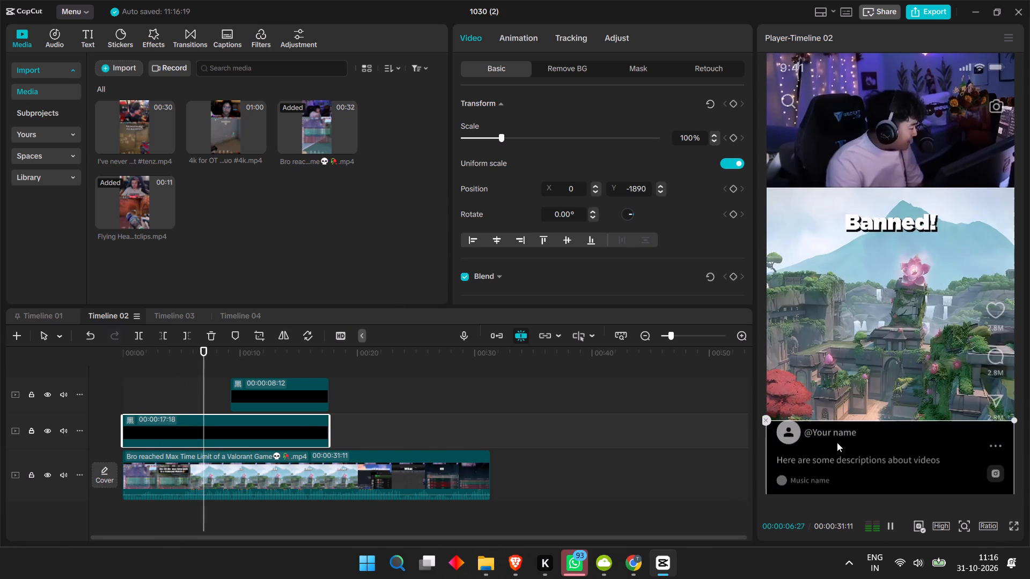
Set the "Bro reached Max Time Limit" clip's speed to 1.20x and play it from the start to check.
click(407, 464)
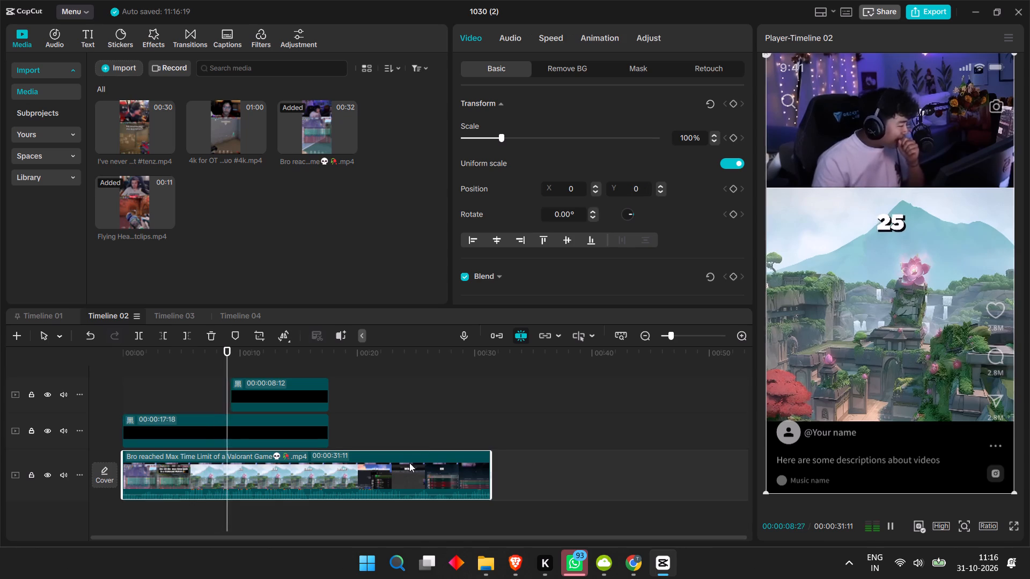
click(548, 36)
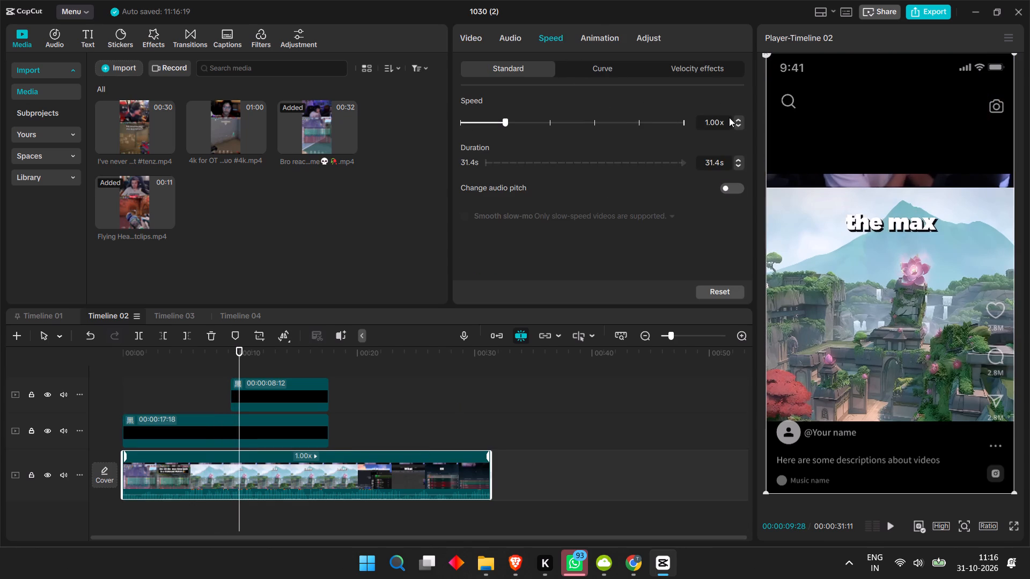
double_click(733, 118)
click(738, 117)
double_click(738, 117)
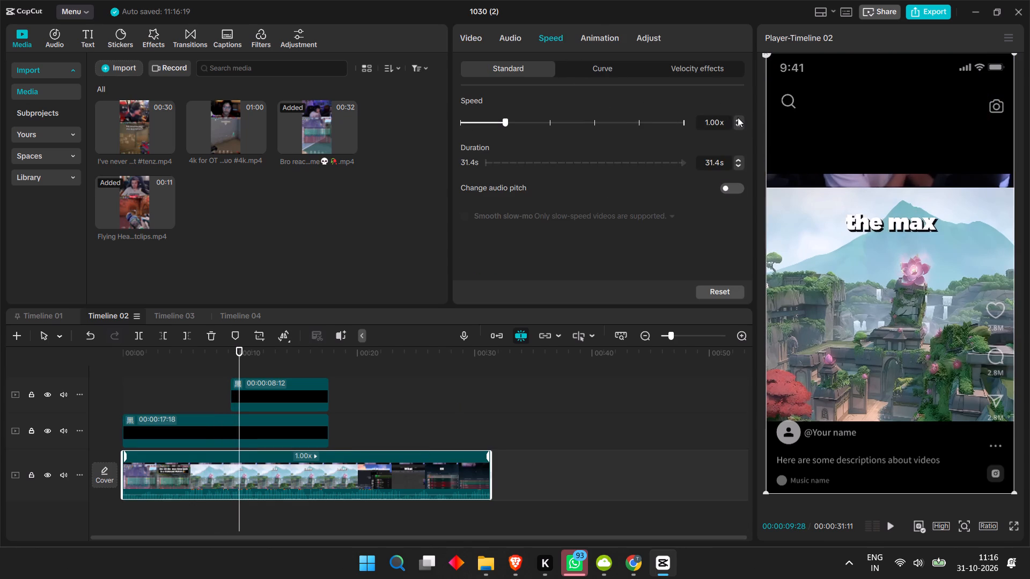
click(738, 120)
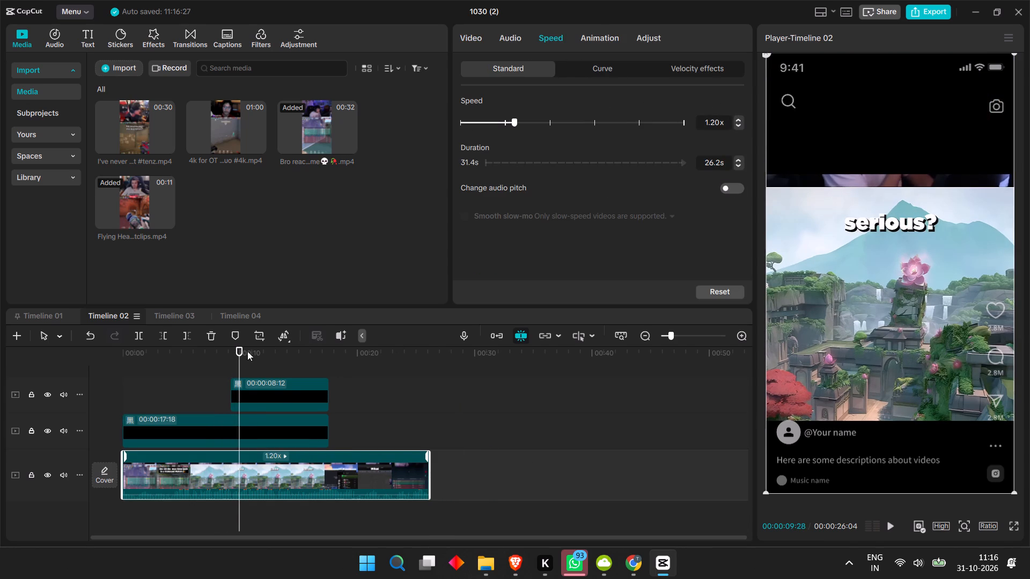
drag(247, 351, 81, 377)
click(891, 528)
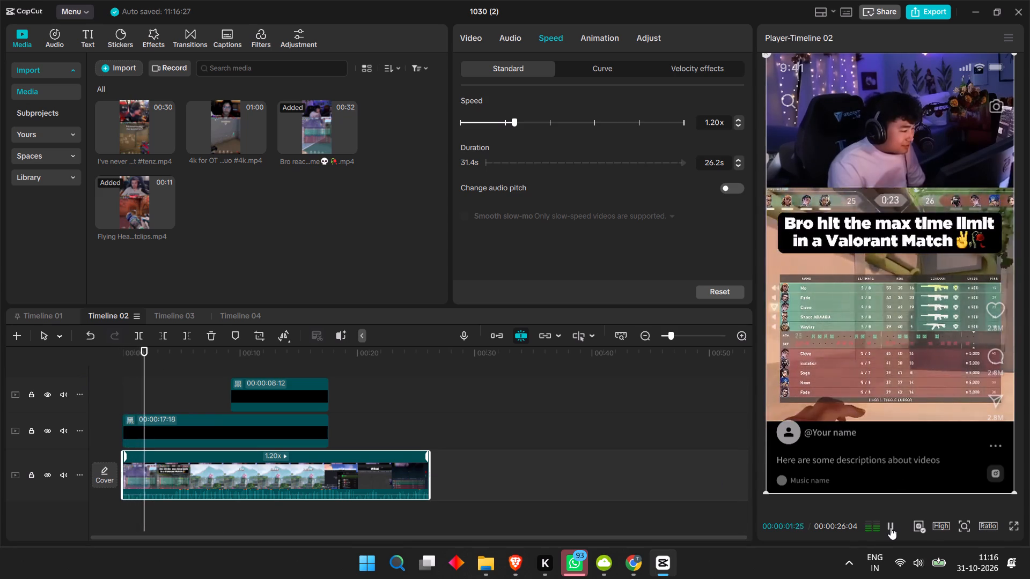
click(891, 449)
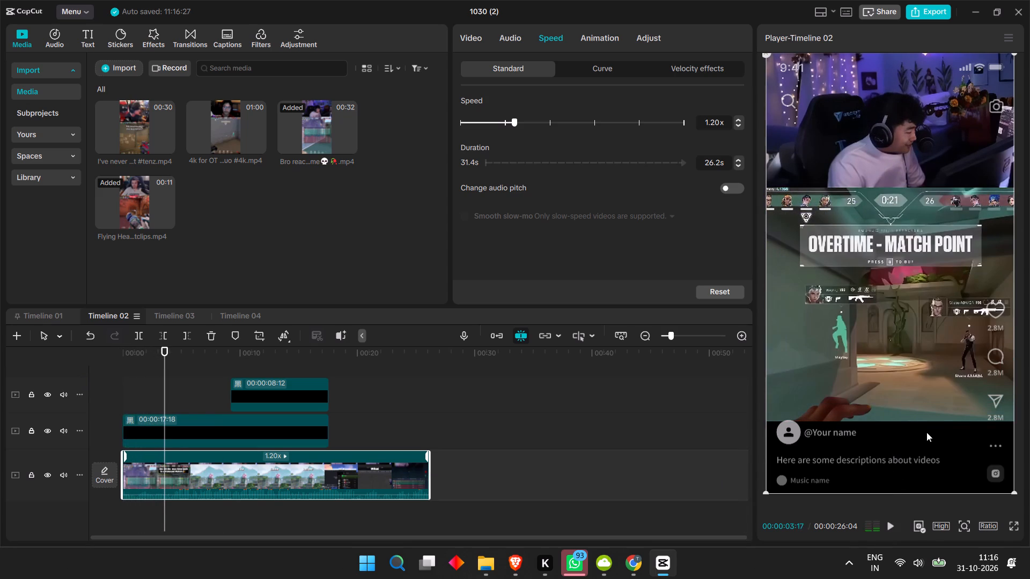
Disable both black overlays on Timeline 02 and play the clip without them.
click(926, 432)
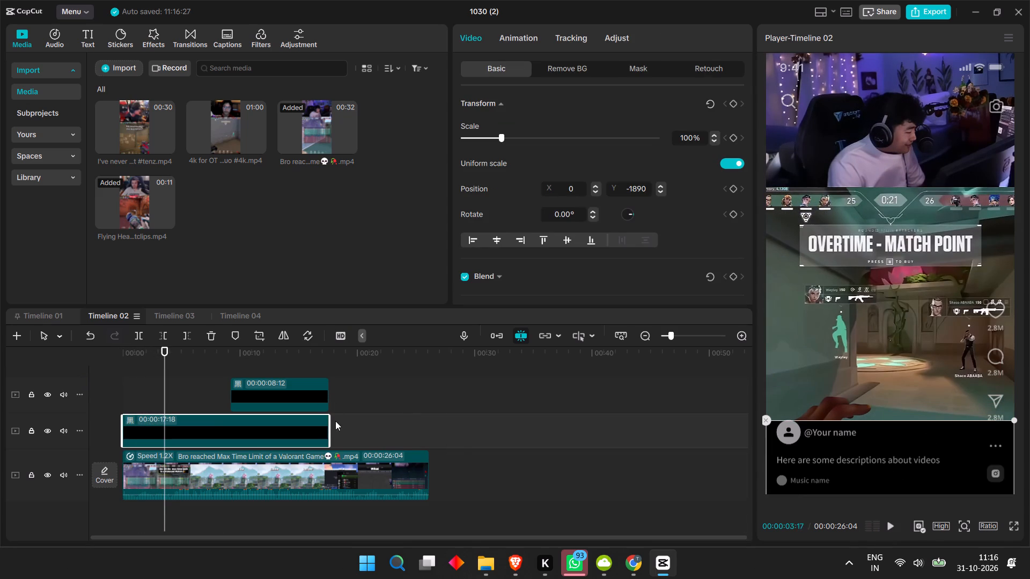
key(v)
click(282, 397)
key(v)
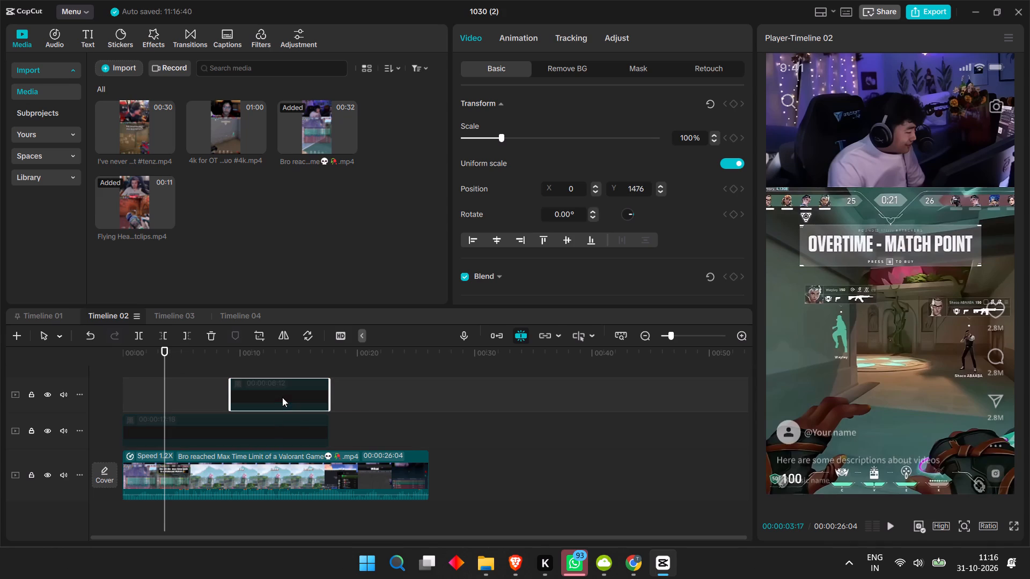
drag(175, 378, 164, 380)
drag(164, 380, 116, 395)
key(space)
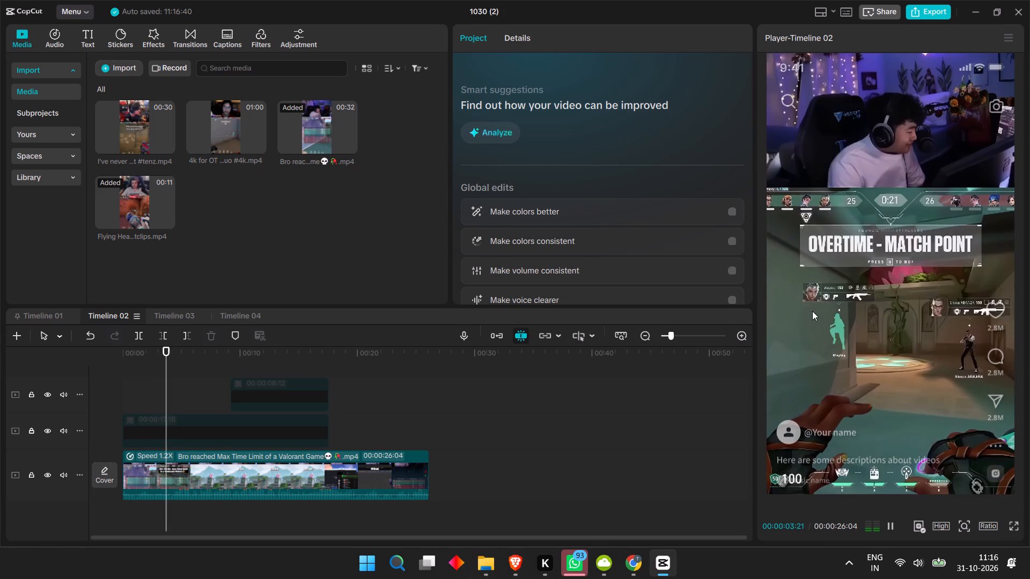
Delete both black overlays from Timeline 02, leaving only the main clip.
click(345, 410)
drag(356, 419, 284, 376)
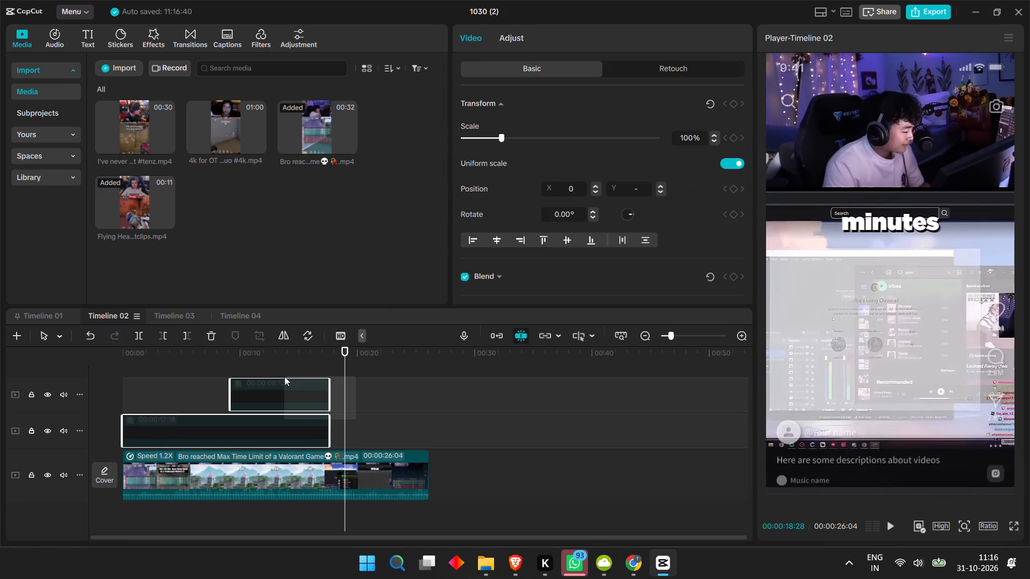
key(BackSpace)
Set the "Bro reached Max Time Limit" clip's speed to 1.30x.
click(351, 434)
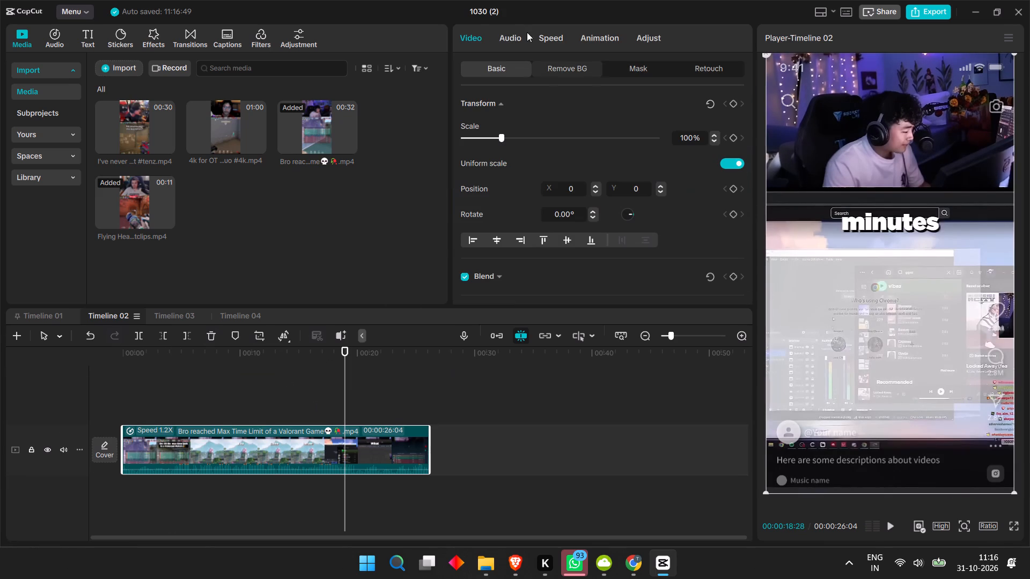
click(545, 35)
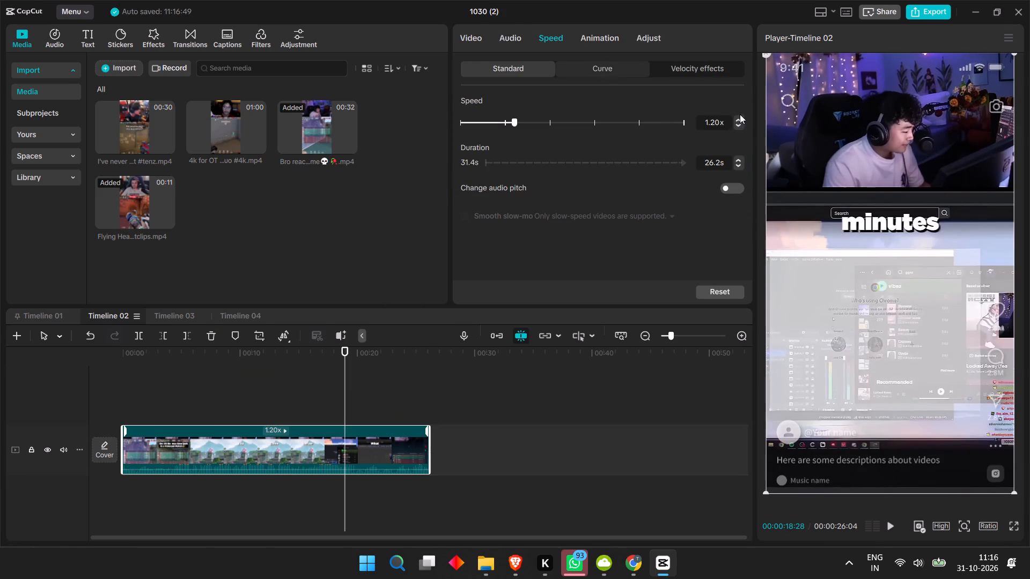
click(740, 119)
Replace Timeline 03's leftover item with the "4k for OT" clip on the main track.
click(182, 319)
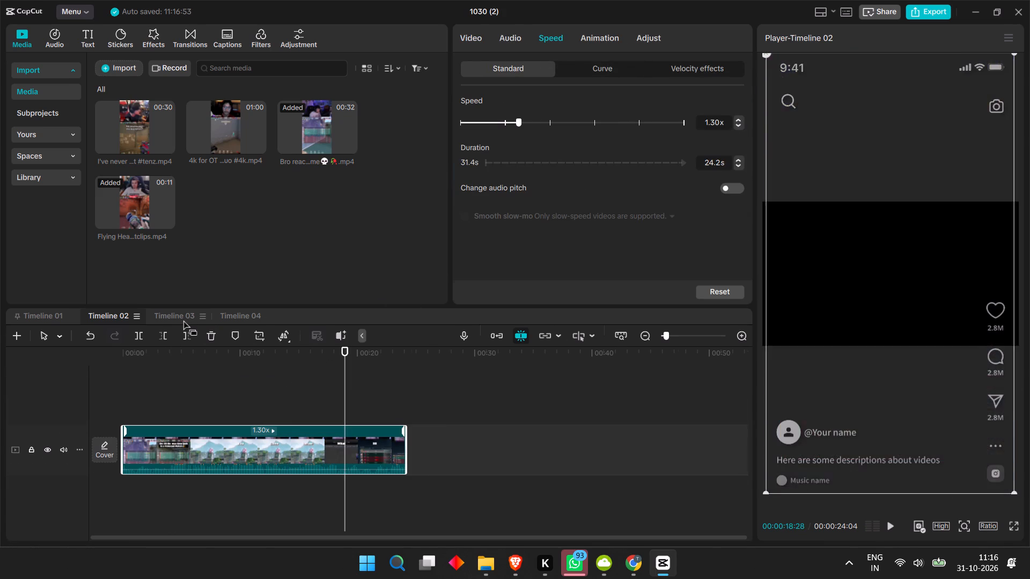
click(180, 406)
key(BackSpace)
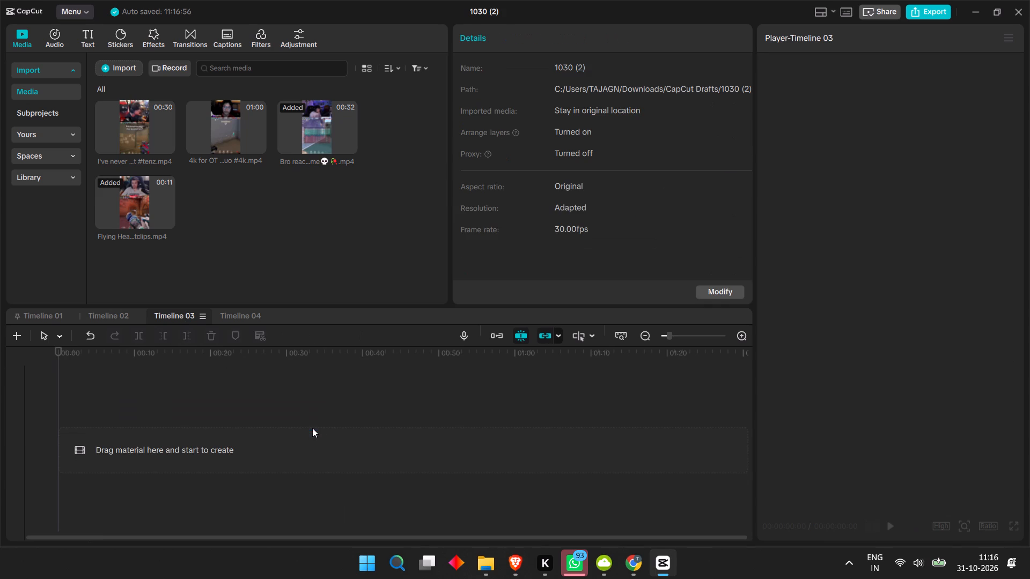
click(256, 148)
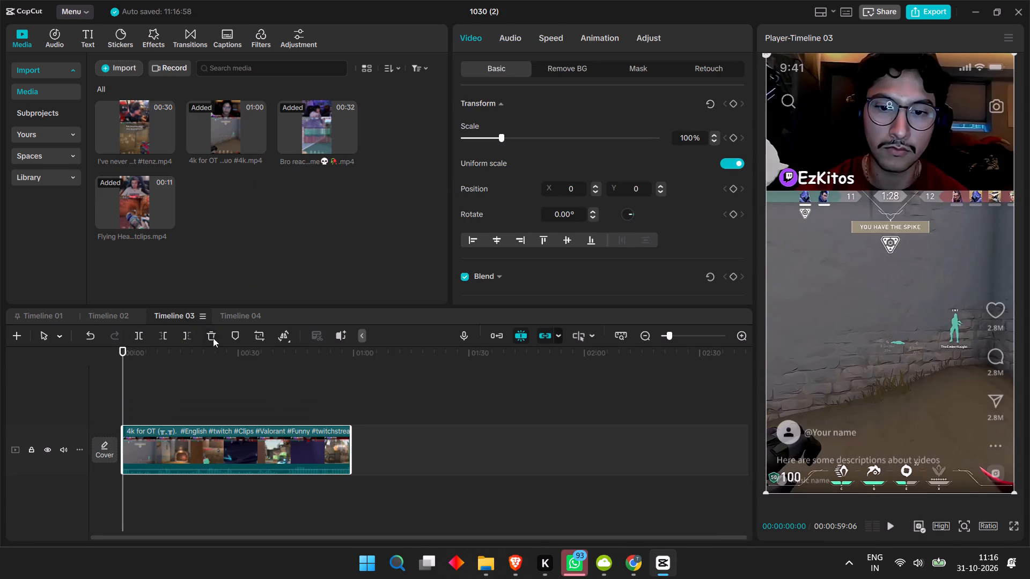
Try the "4k for OT" clip at 1.20x speed, play it, and raise the speed to 1.30x.
click(557, 31)
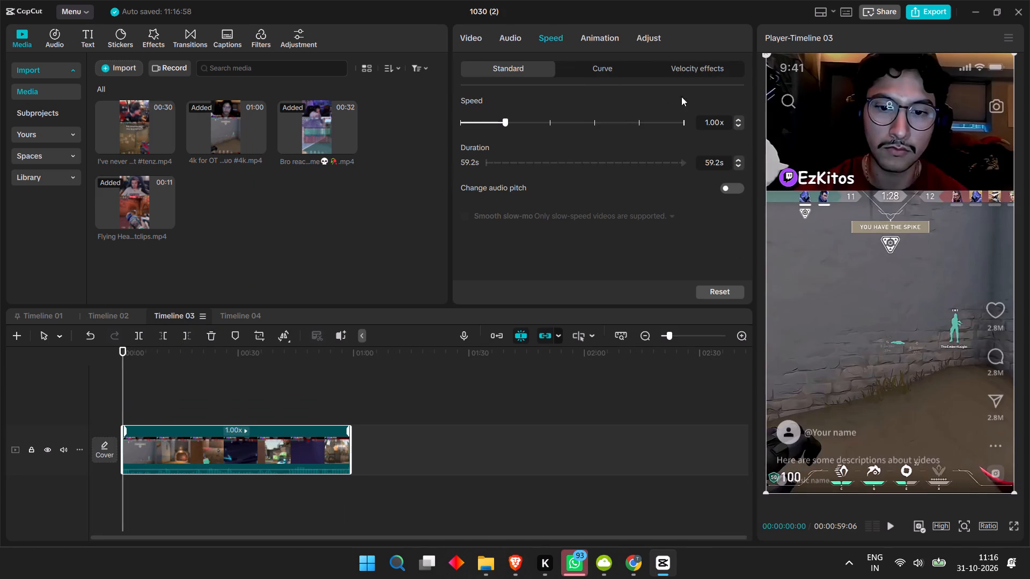
double_click(737, 119)
key(space)
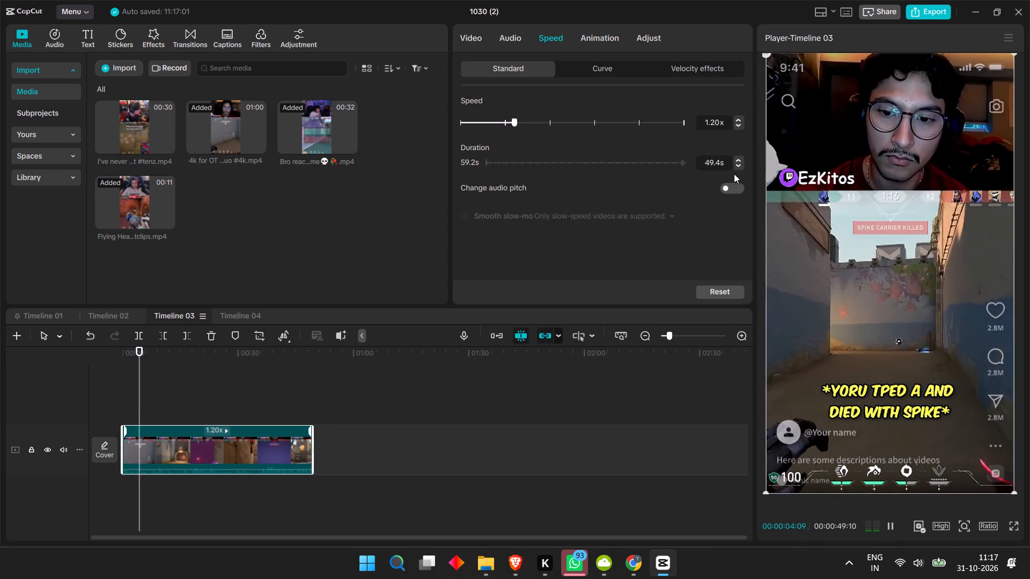
click(738, 119)
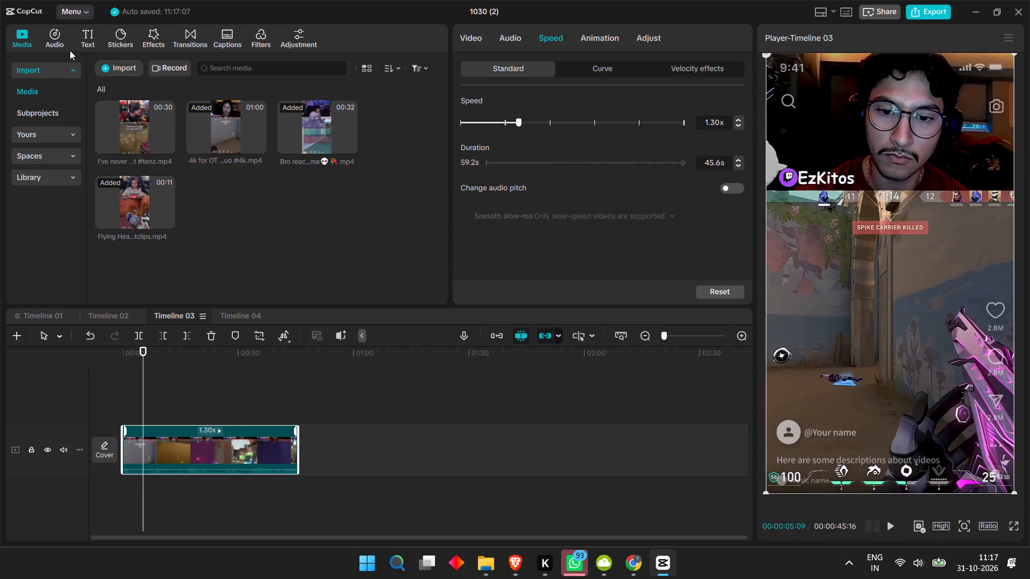
Replace Timeline 04's leftover black overlay with the "I've never seen this before" clip on the main track.
click(233, 308)
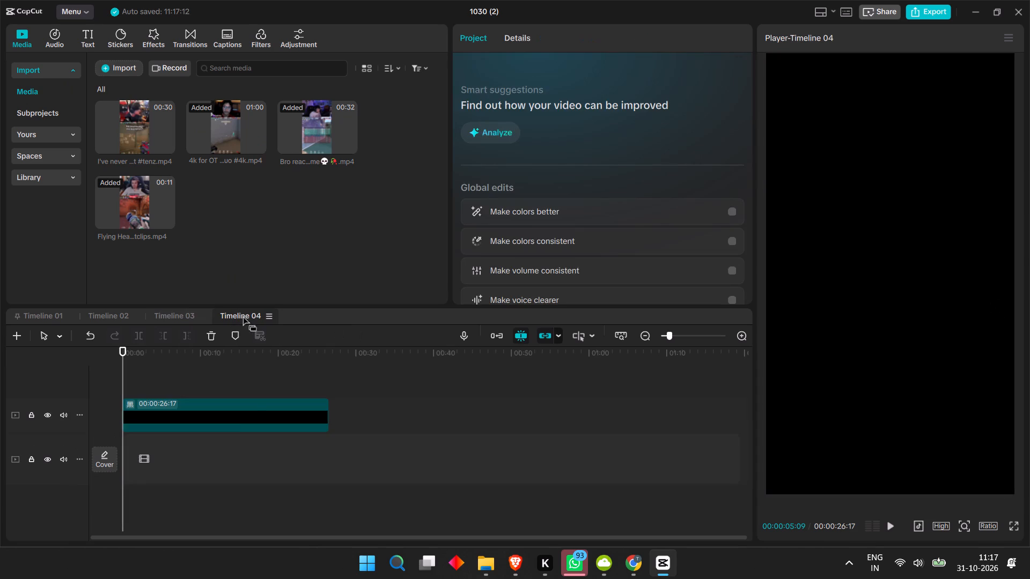
click(236, 425)
key(BackSpace)
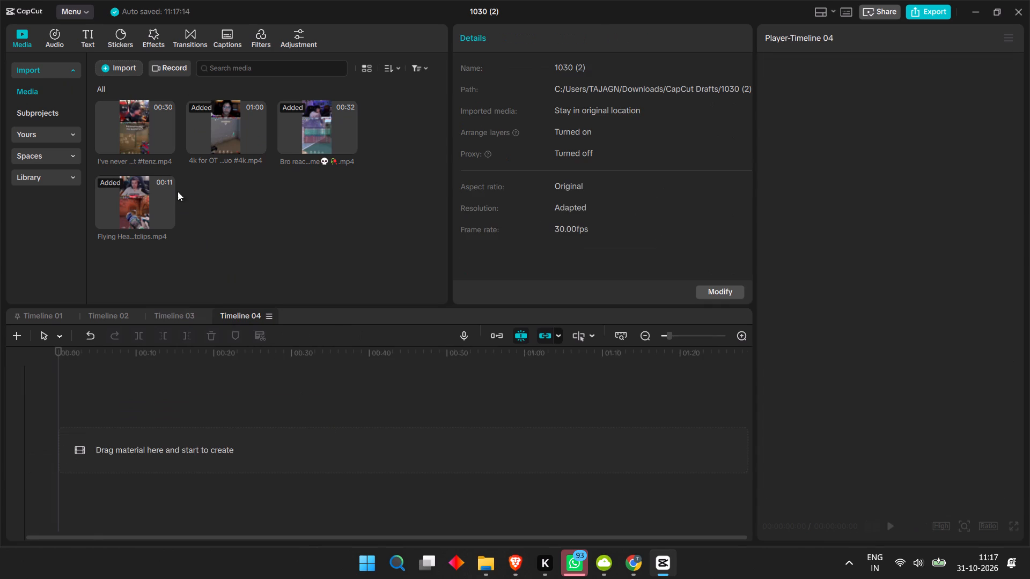
click(168, 149)
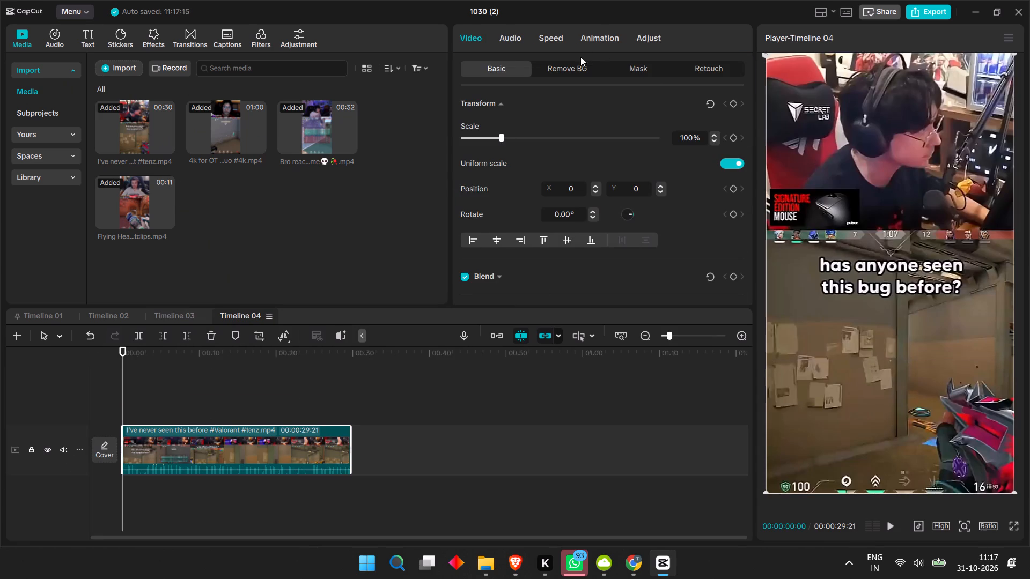
Set the "I've never seen this before" clip's speed to 1.40x and play it to check.
click(541, 31)
triple_click(740, 120)
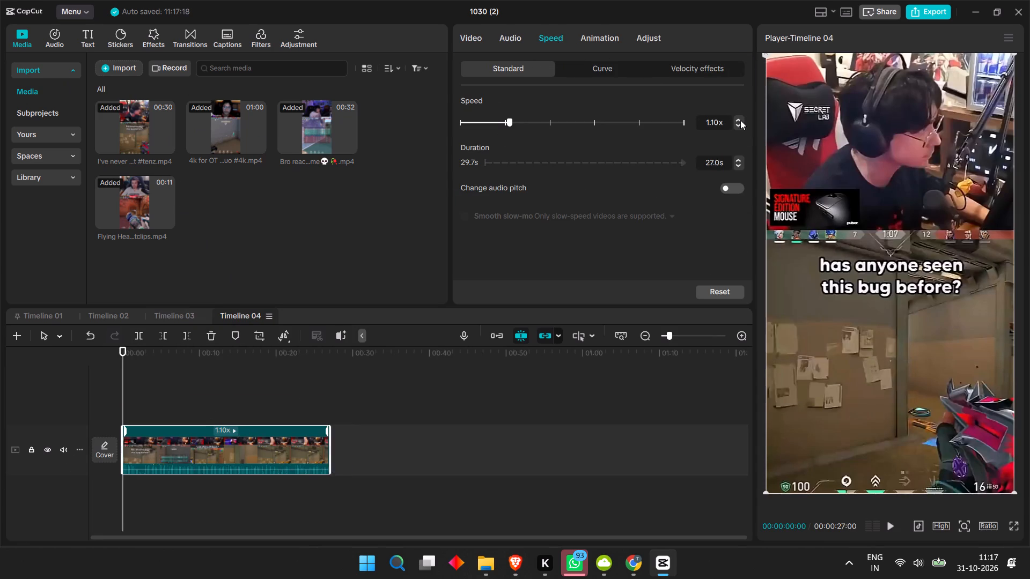
click(740, 120)
key(space)
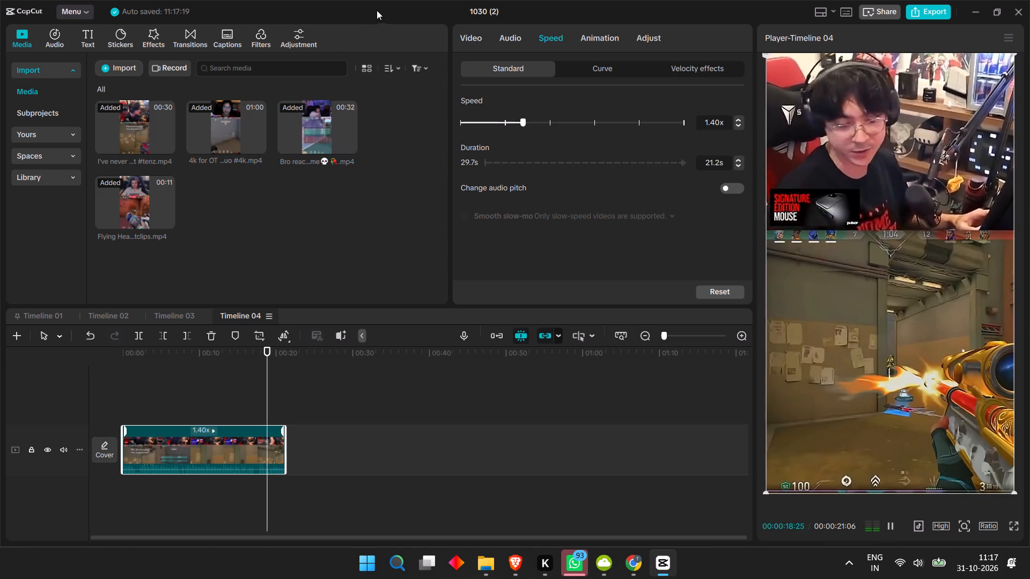
key(space)
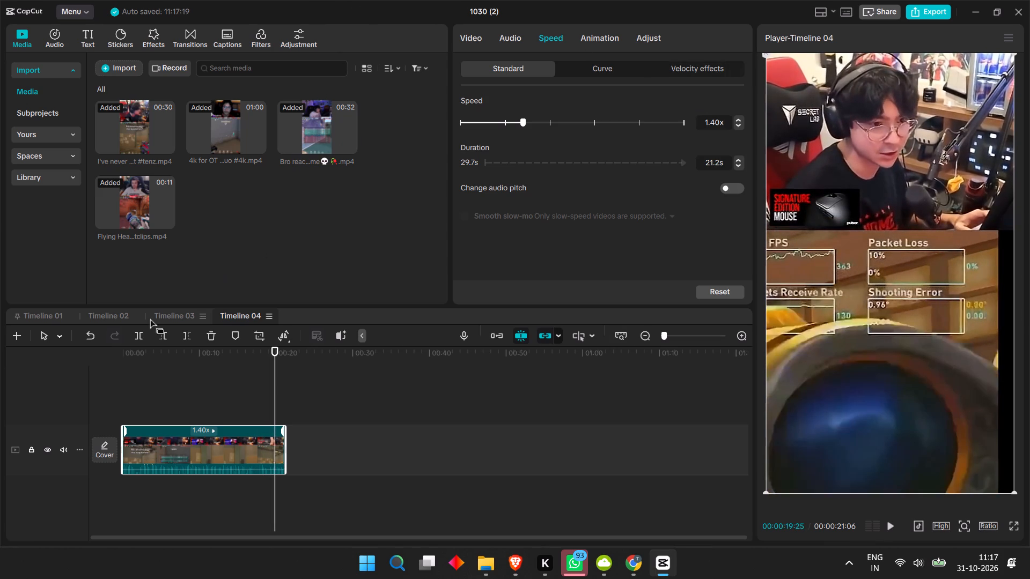
Export Timeline 01, the captioned Flying Headshot reel, under the name "velo 5" and dismiss the sharing options.
click(49, 314)
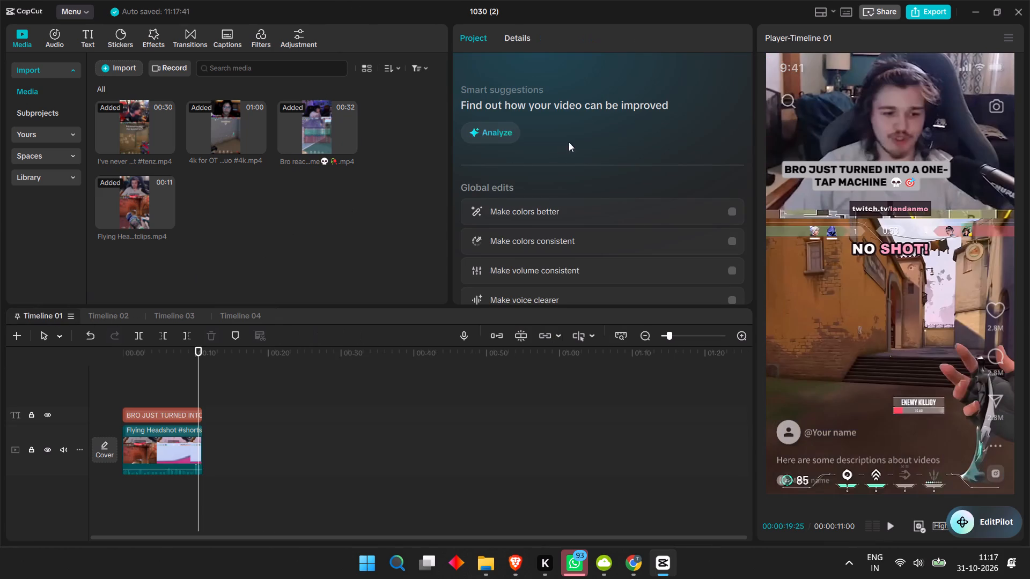
click(935, 16)
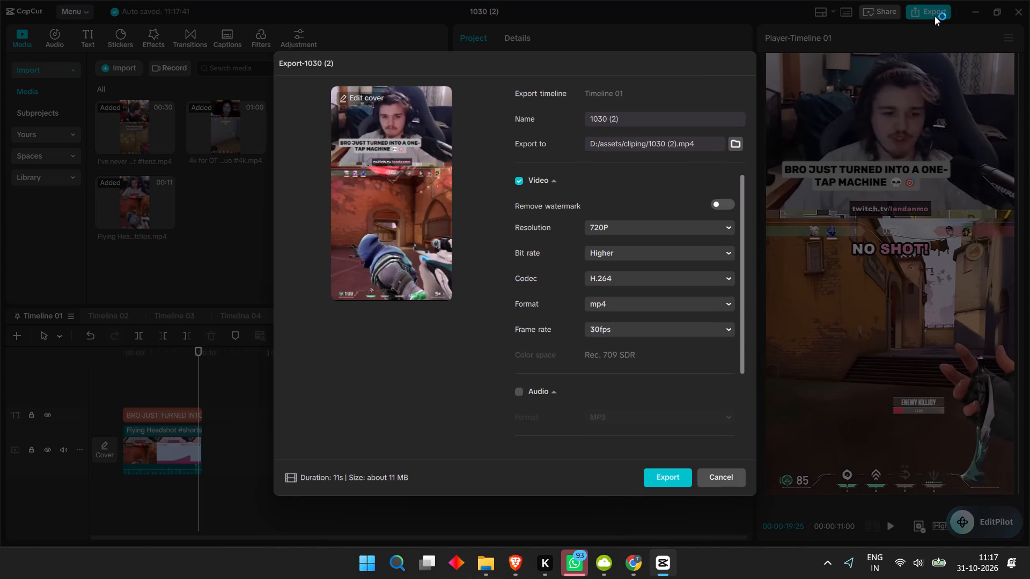
drag(641, 121, 566, 133)
key(v)
key(e)
text(lo 5)
key(Return)
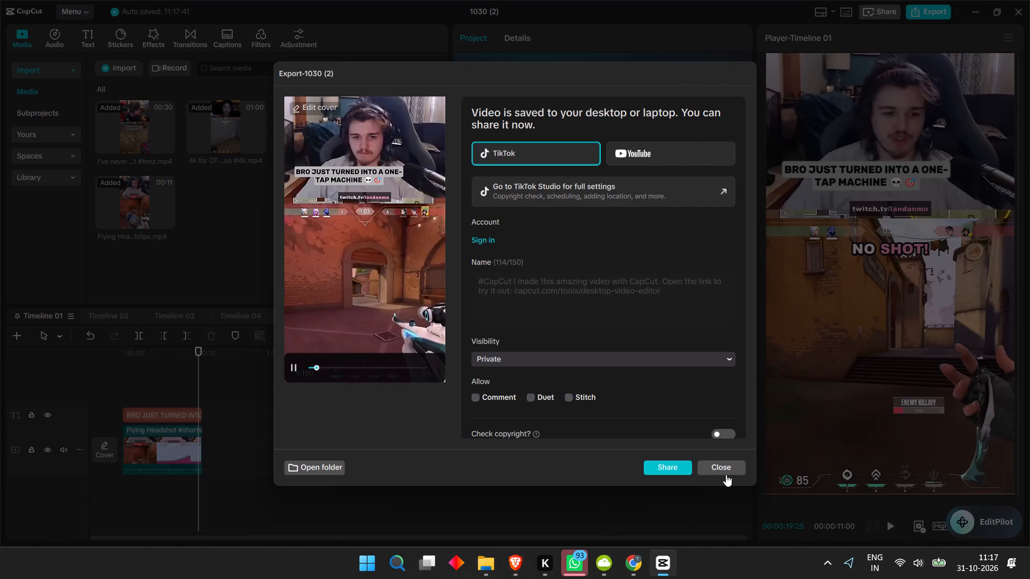
click(729, 470)
Export Timeline 02, the max-time-limit reel, under the name "velo 6" and dismiss the sharing options.
click(104, 314)
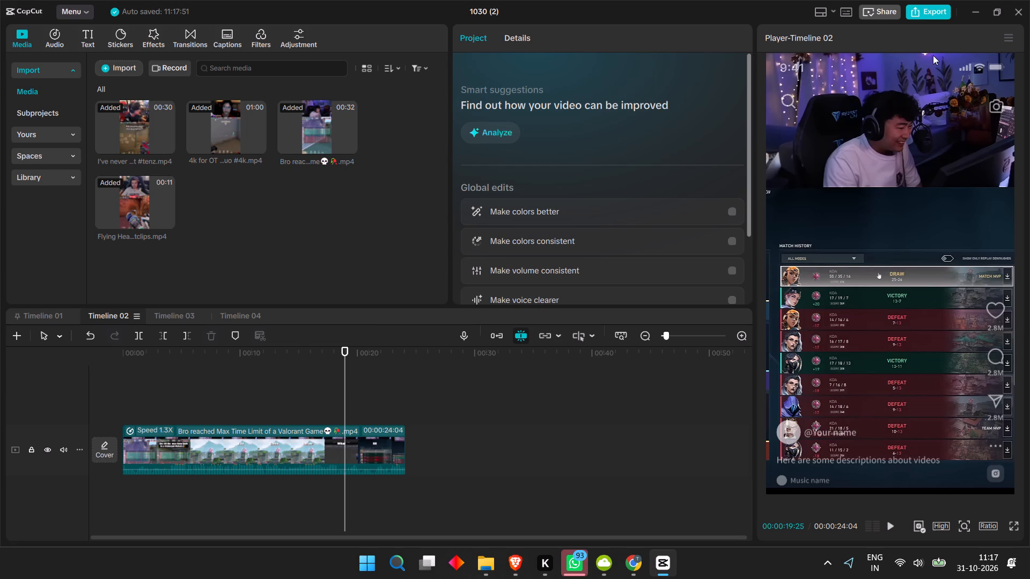
click(936, 16)
click(652, 110)
drag(639, 117, 541, 127)
text(velo 6)
key(Return)
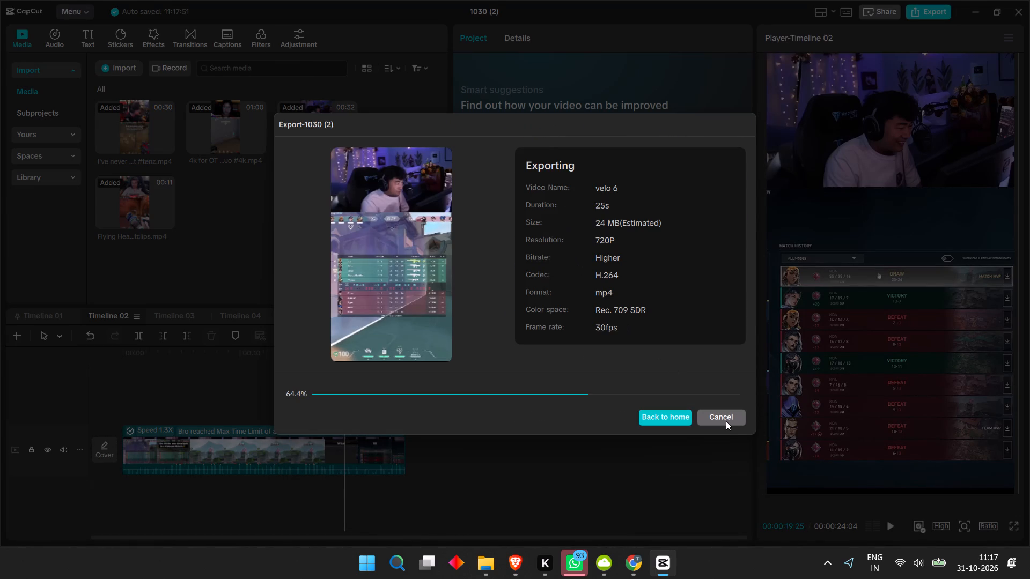
click(726, 470)
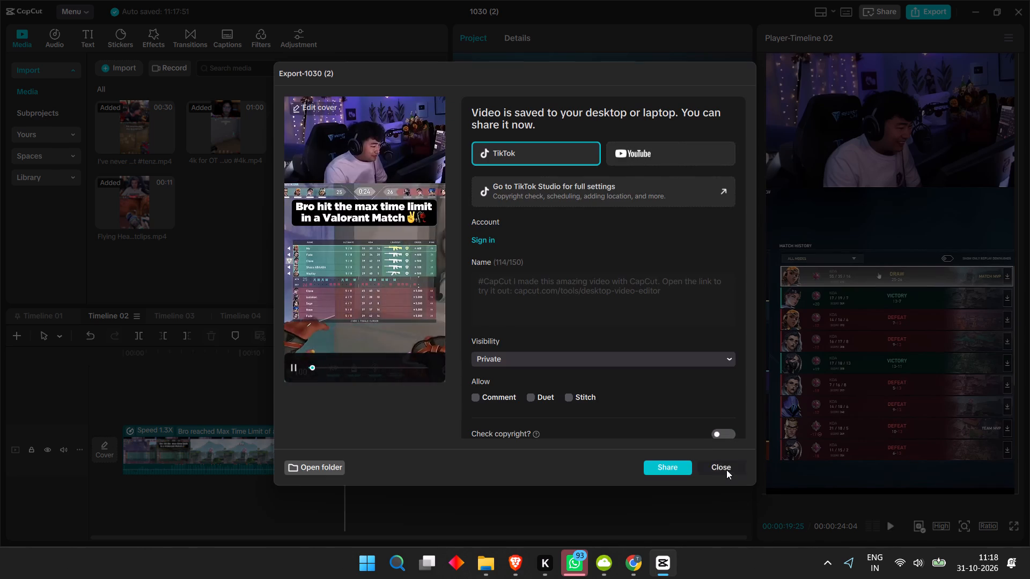
Export Timeline 03, the "4k for OT" reel, under the name "vrlo 7" and dismiss the sharing options.
click(184, 315)
click(919, 19)
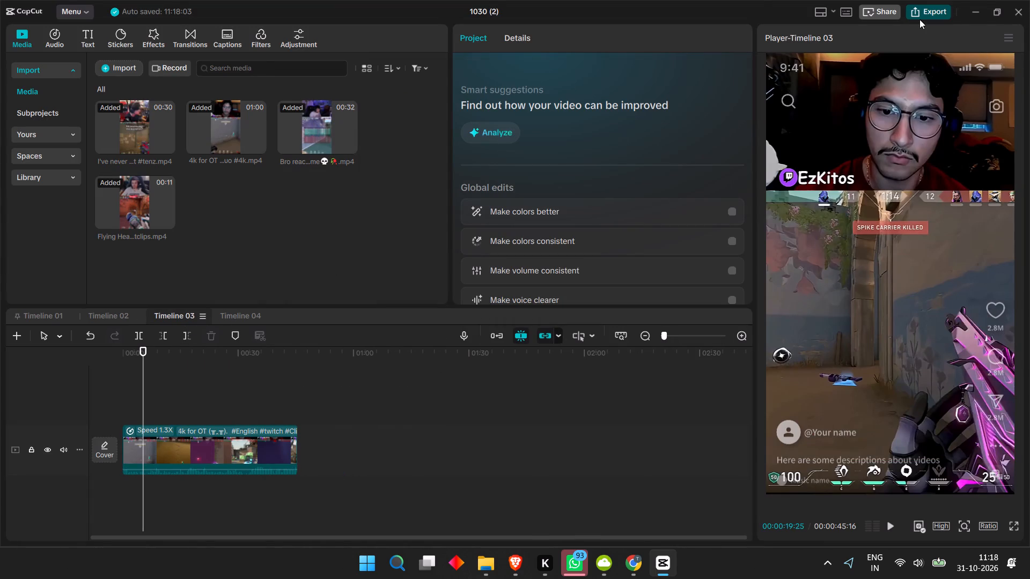
text(velo)
key(space)
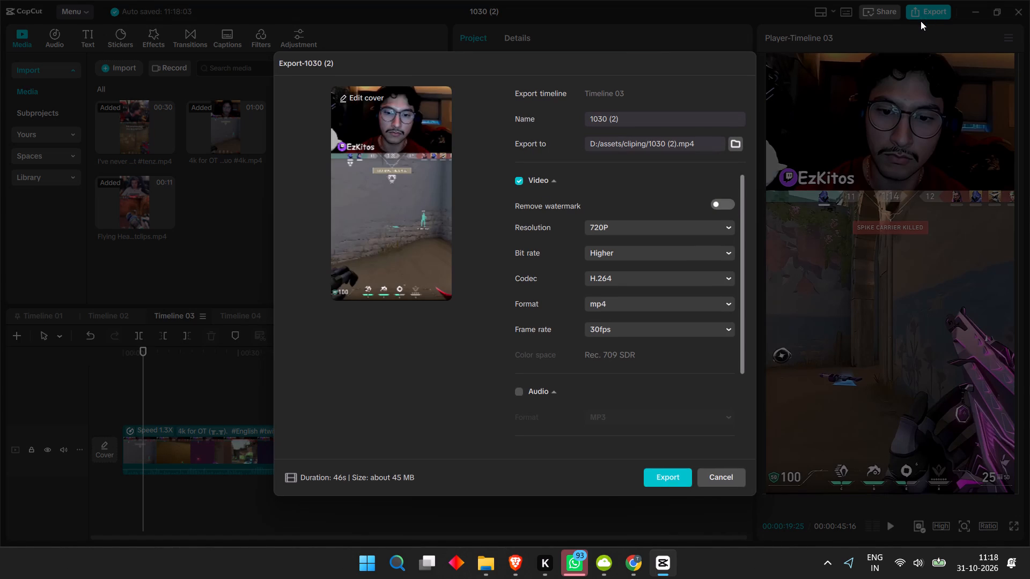
key(7)
drag(657, 120, 475, 108)
text(vrlo 7)
key(Return)
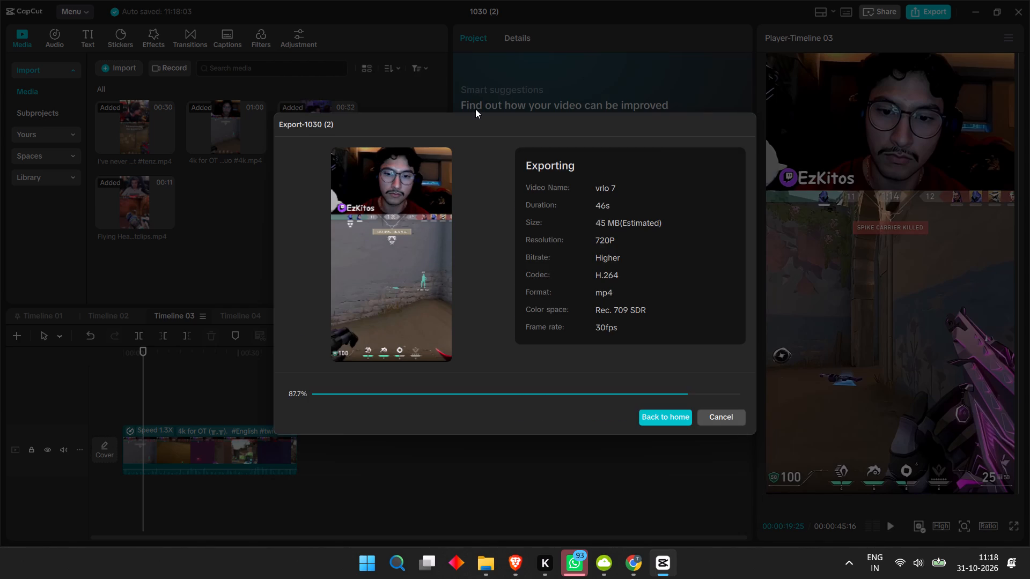
click(730, 462)
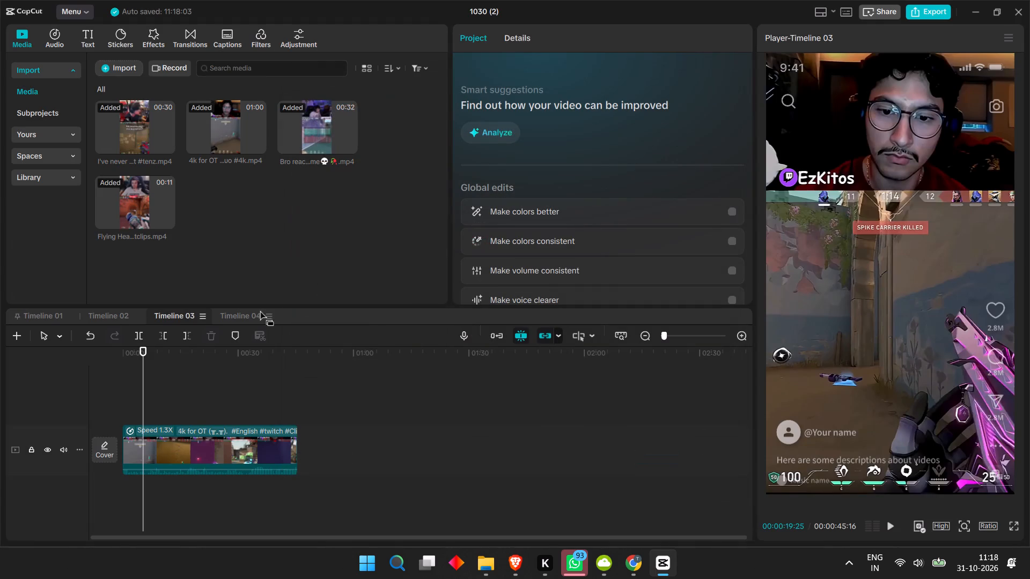
Close project 1030 (2), reopen it from the saved projects, and open Timeline 04.
click(240, 317)
double_click(919, 4)
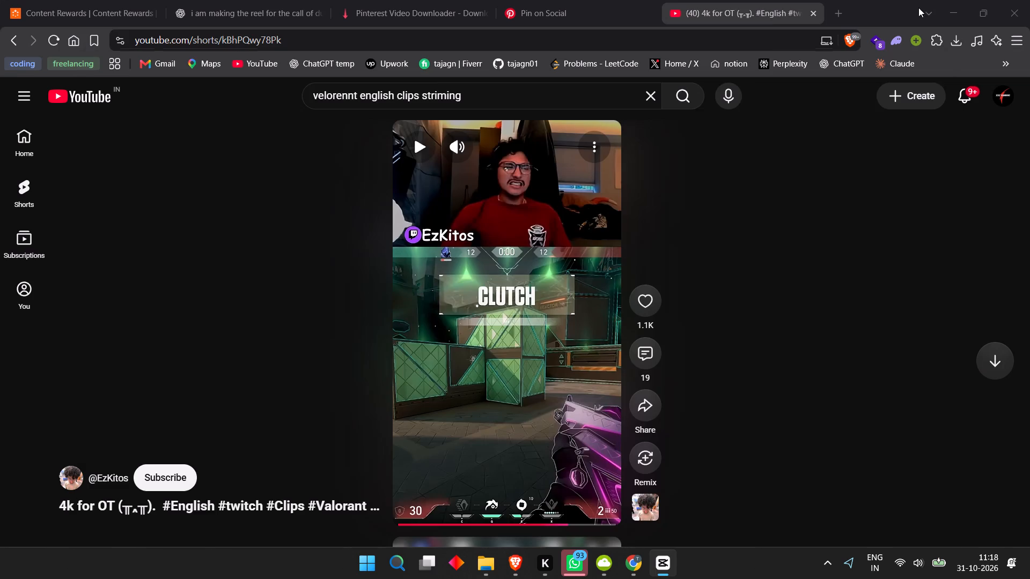
click(926, 63)
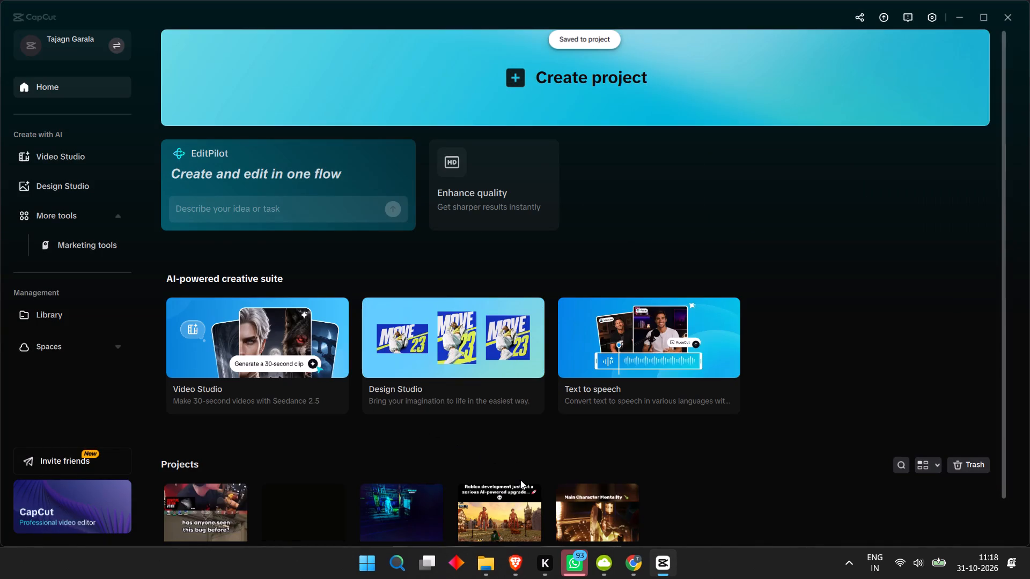
scroll(520, 480, down, 4)
click(218, 478)
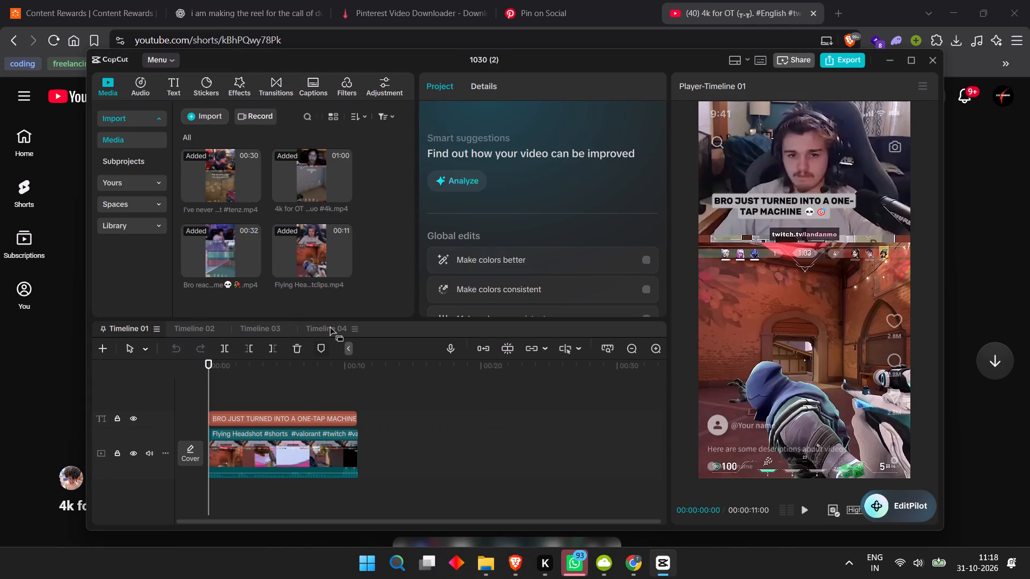
click(329, 325)
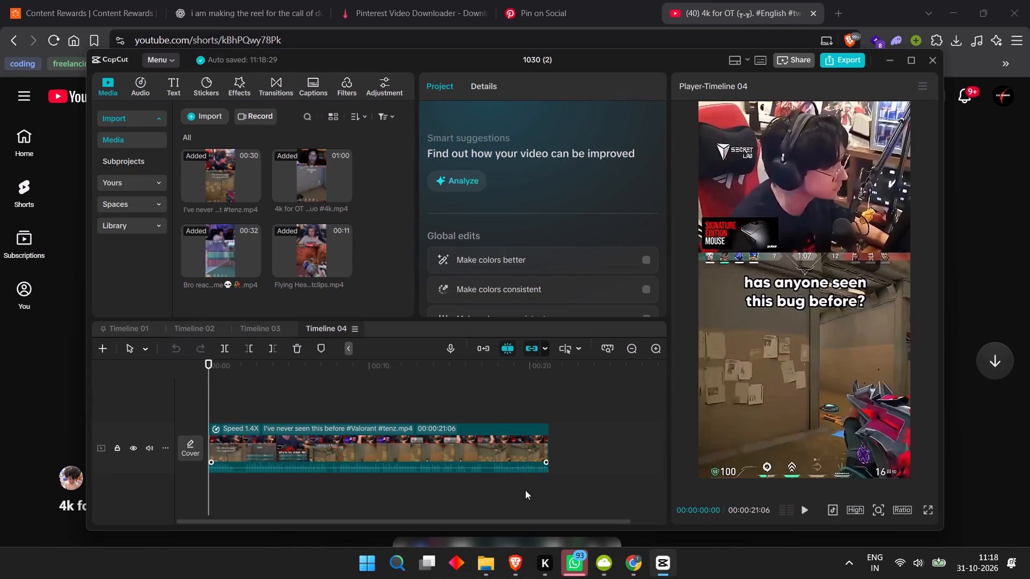
In File Explorer, close two of the three open 4K Video Downloader+ folder windows.
click(479, 563)
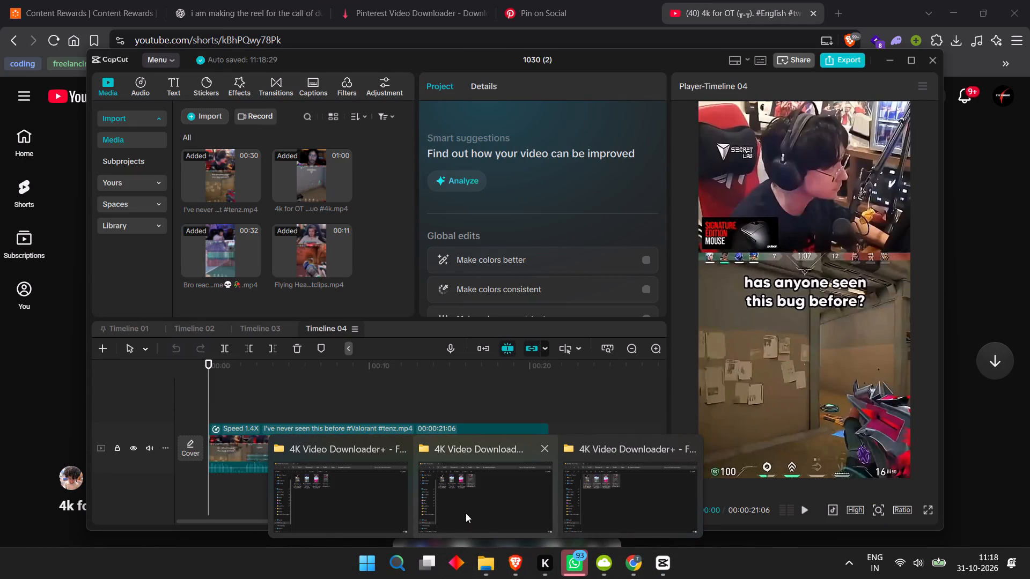
click(545, 454)
click(621, 449)
In the remaining File Explorer window, open the cliping folder inside assets on drive D to check the exported reels.
click(448, 485)
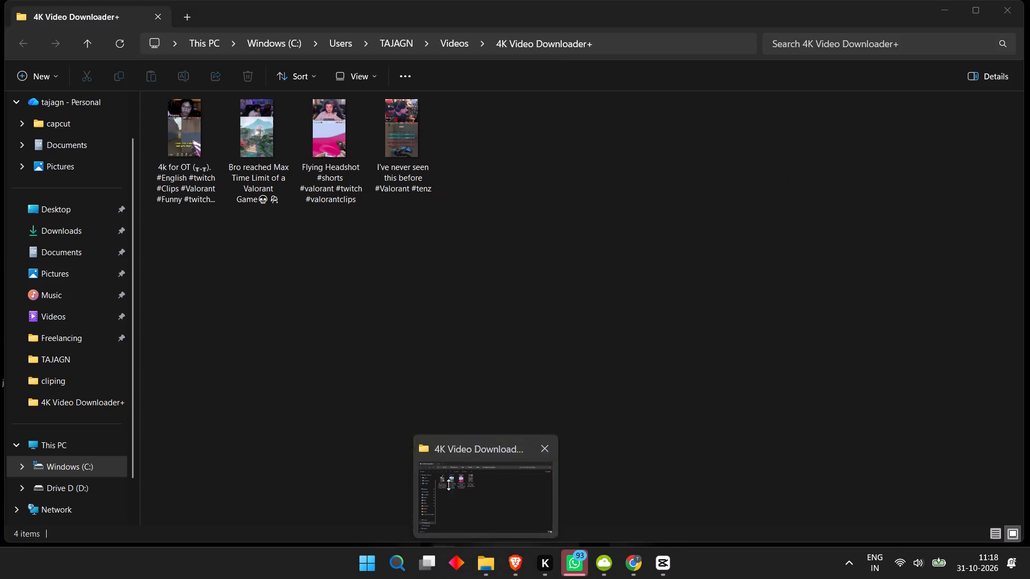
click(81, 228)
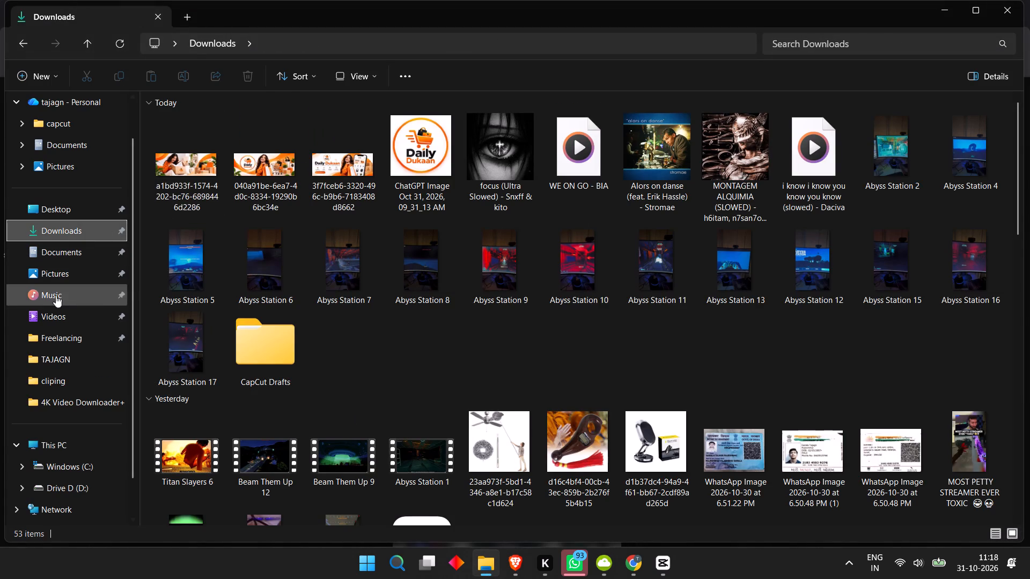
click(60, 483)
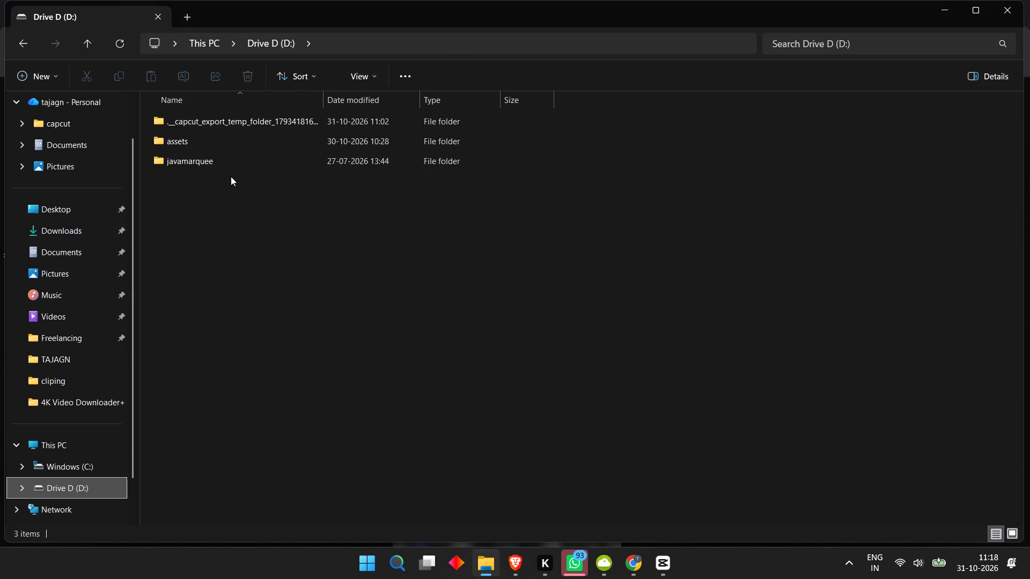
double_click(236, 148)
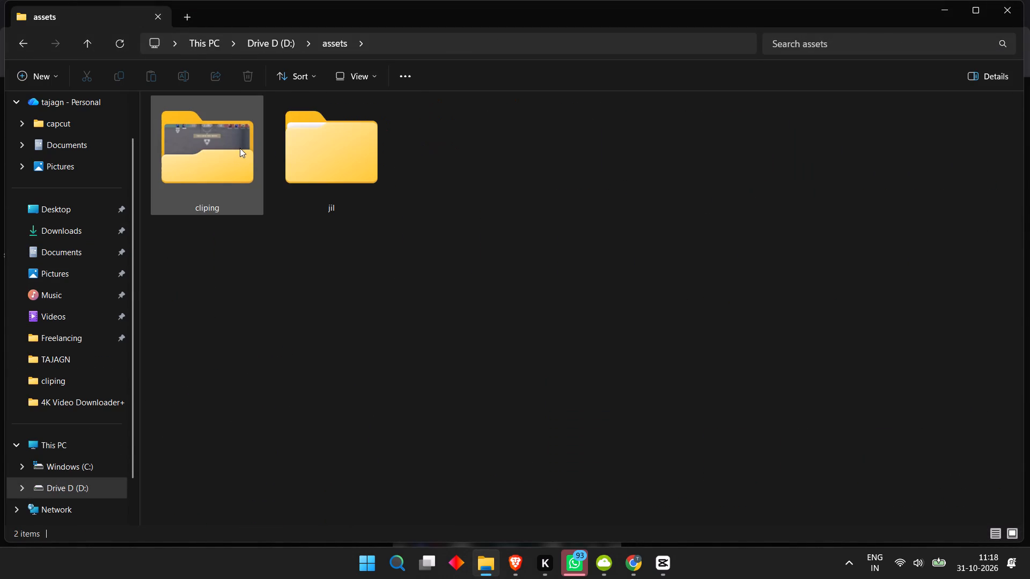
double_click(236, 150)
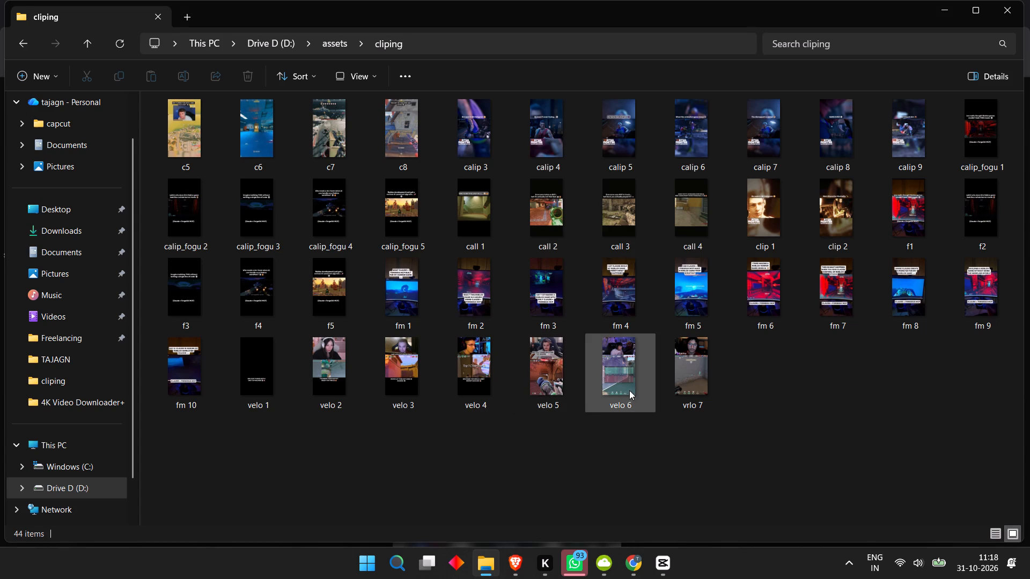
Back in CapCut, export Timeline 04, the "I've never seen this before" reel, under the name "velo 8" and dismiss the sharing options.
click(653, 567)
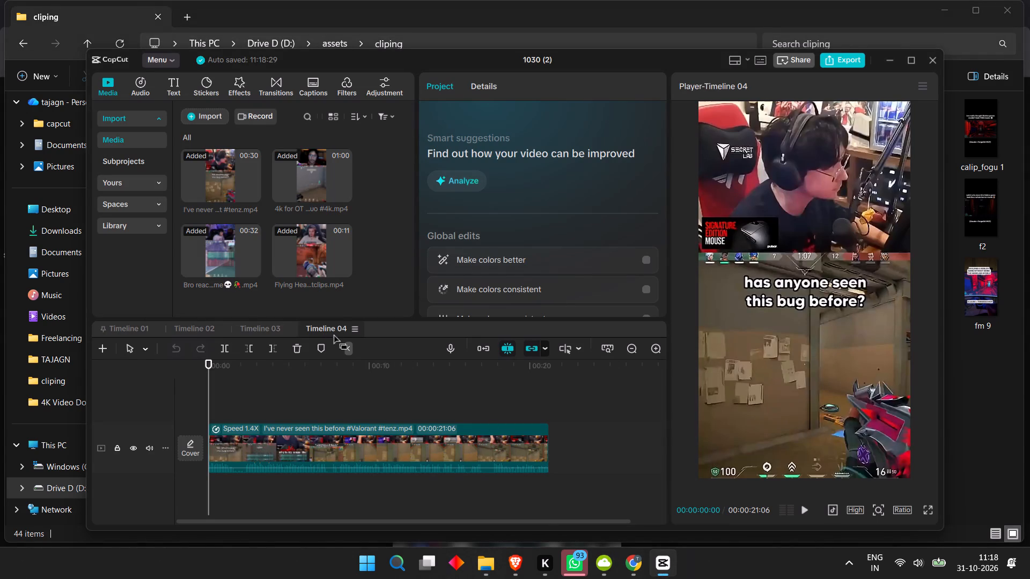
click(269, 326)
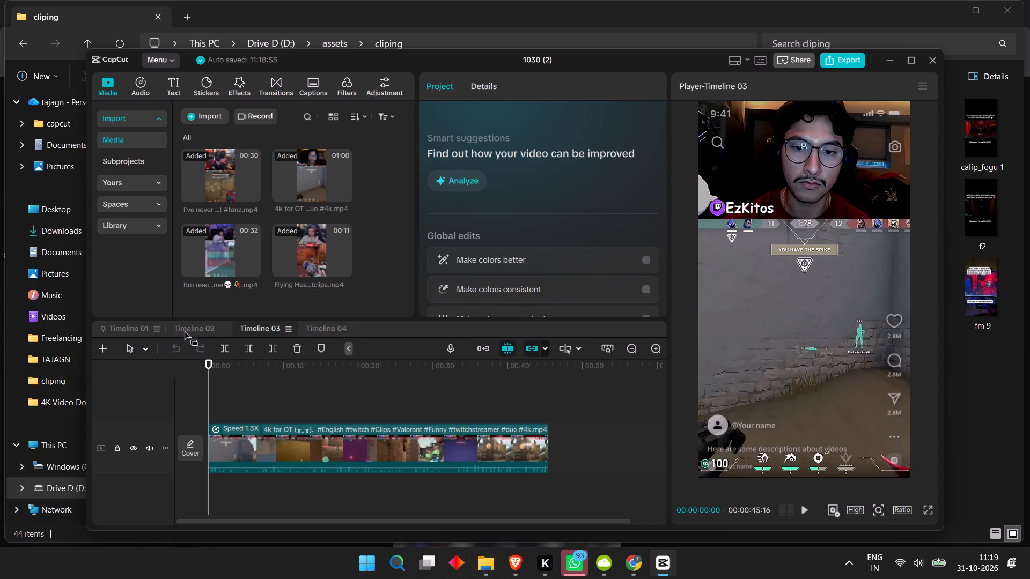
click(320, 332)
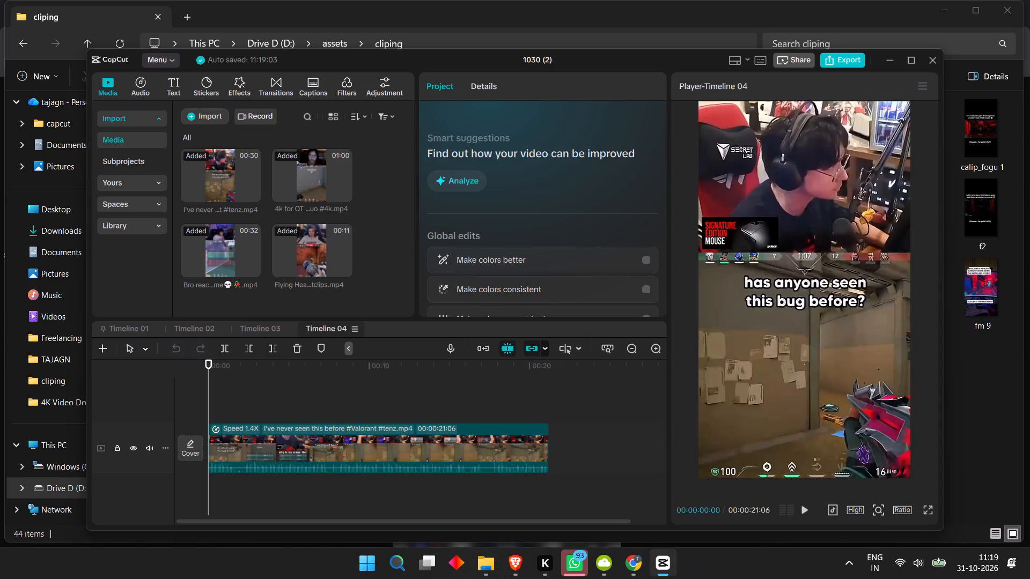
click(840, 63)
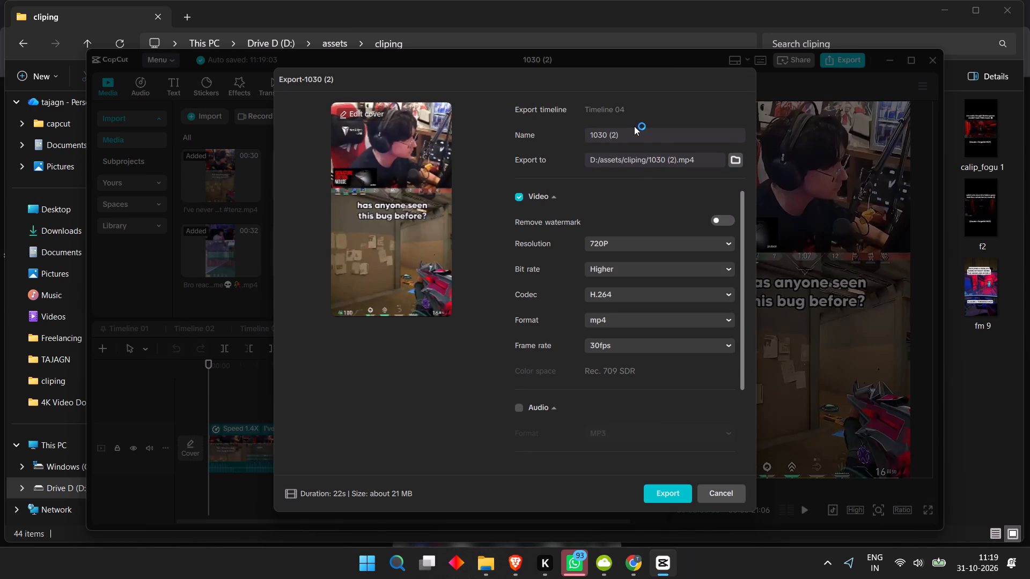
drag(620, 138, 558, 140)
text(ve)
text(lo)
key(space)
key(8)
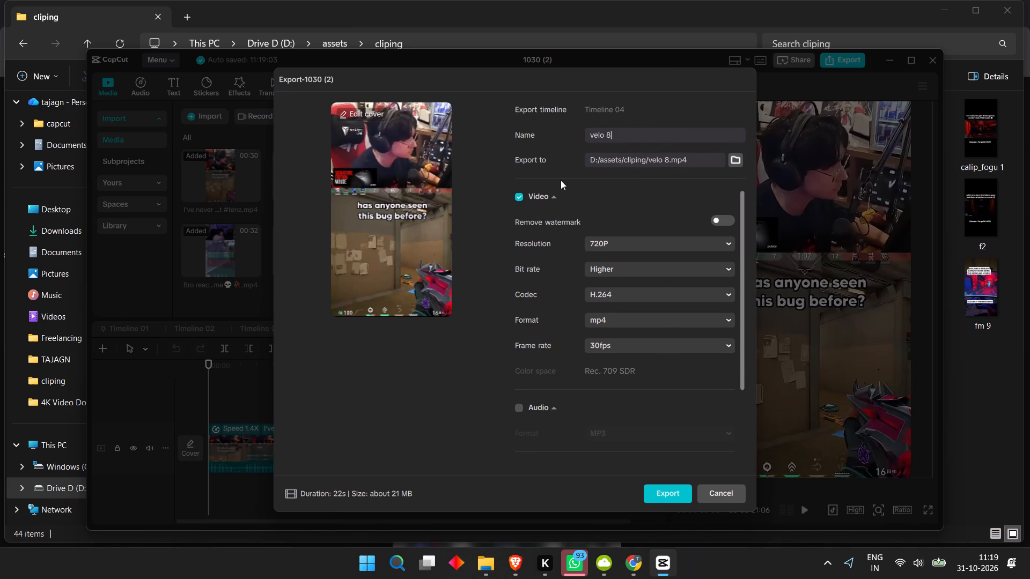
key(Return)
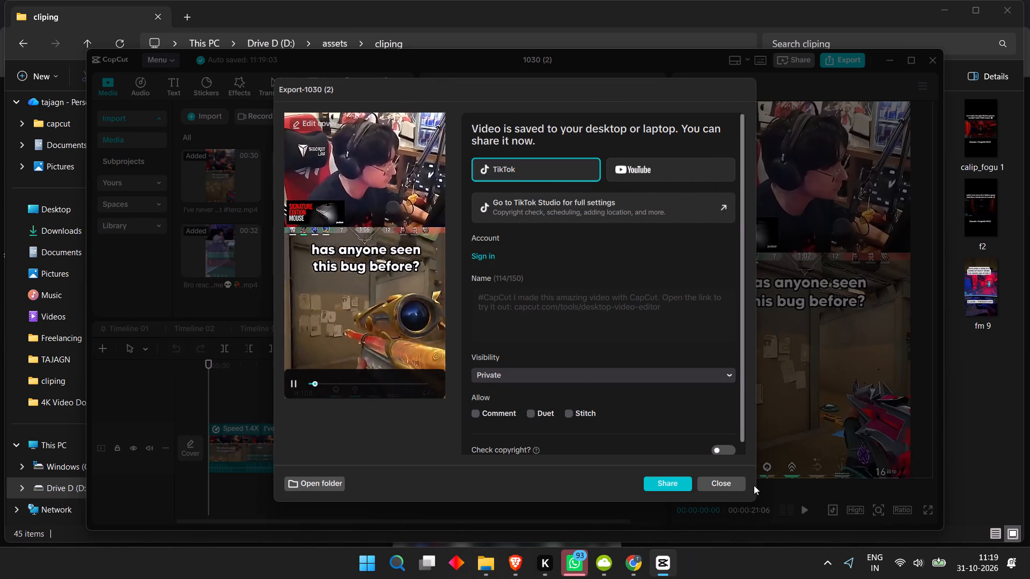
click(705, 478)
Switch to Google Drive in Chrome and upload velo 5, velo 6, vrlo 7 and velo 8 from the cliping folder to the velo folder.
click(633, 555)
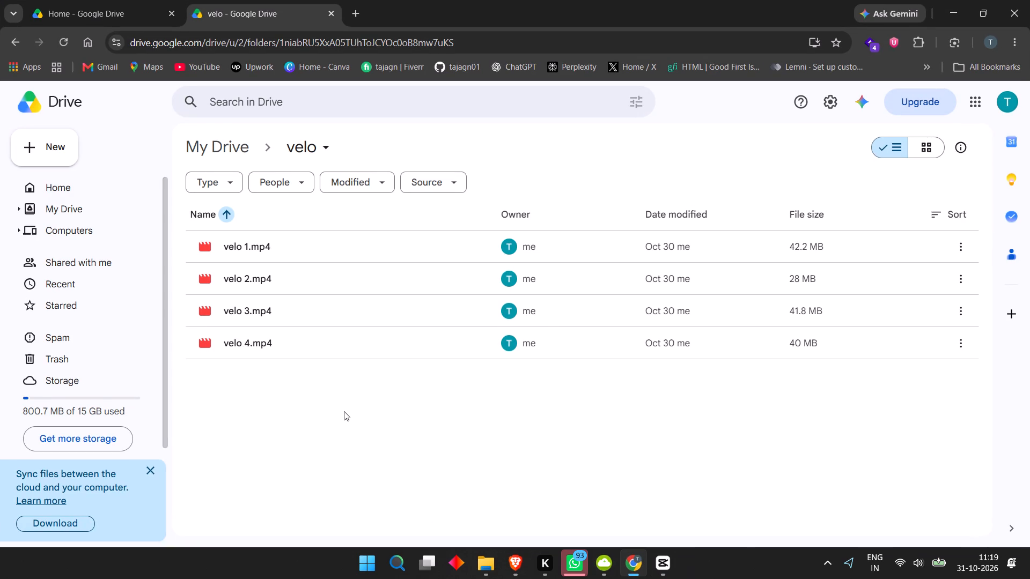
right_click(344, 411)
click(393, 228)
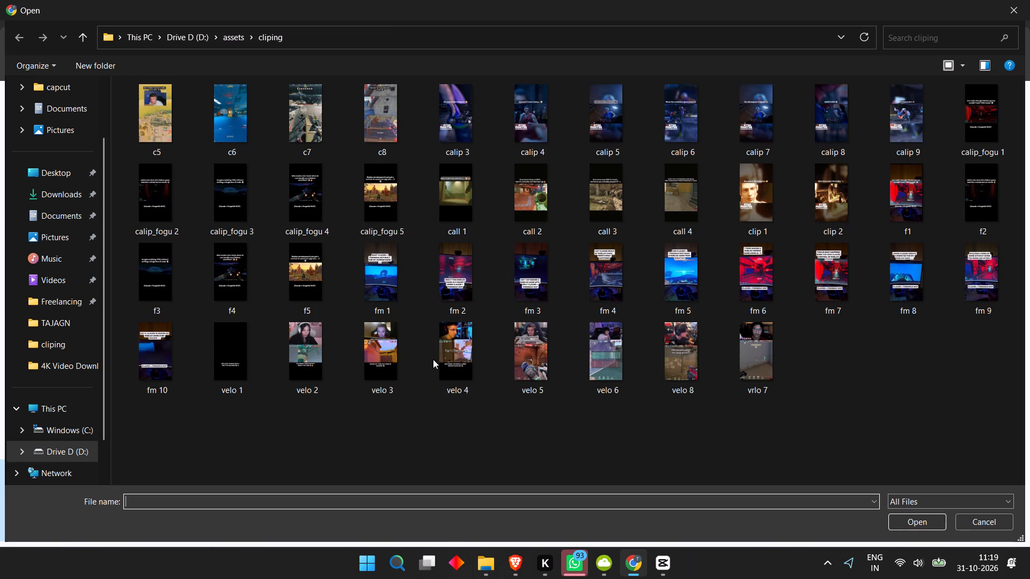
click(514, 353)
shift+click(783, 359)
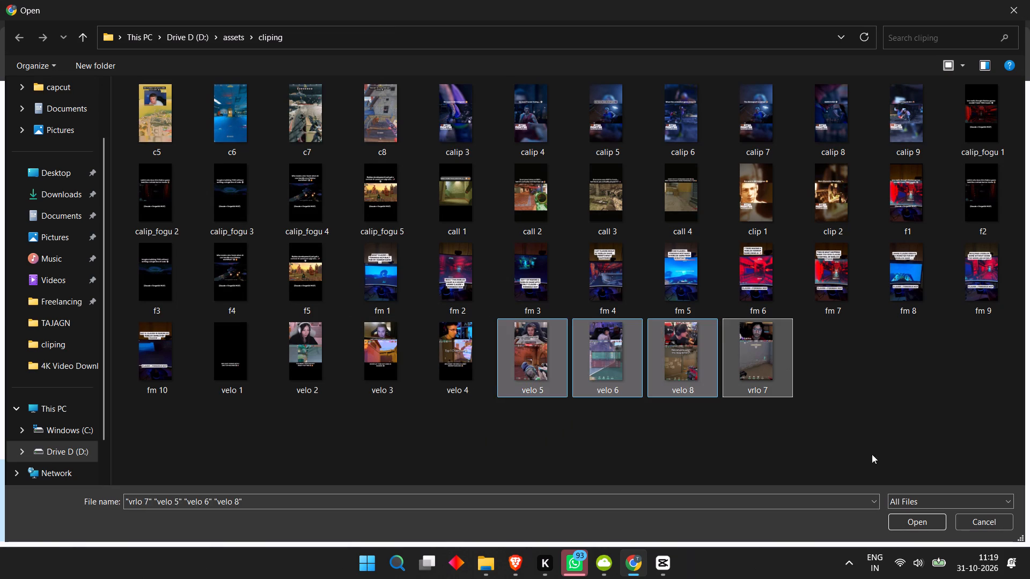
click(919, 516)
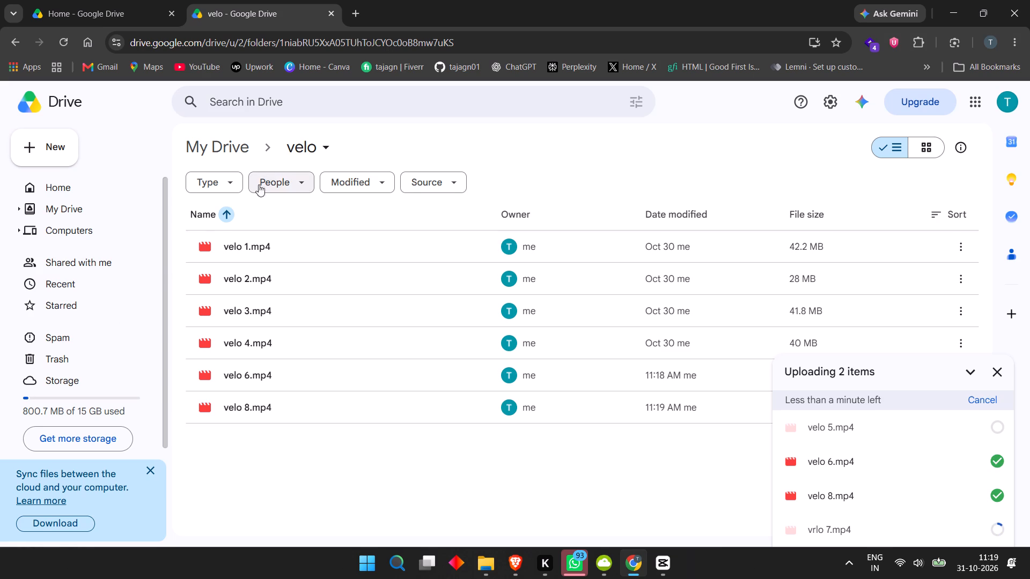
Look through the clips in Drive's box clipping and youtube shorts folders, return to My Drive, and dismiss the upload list.
click(223, 146)
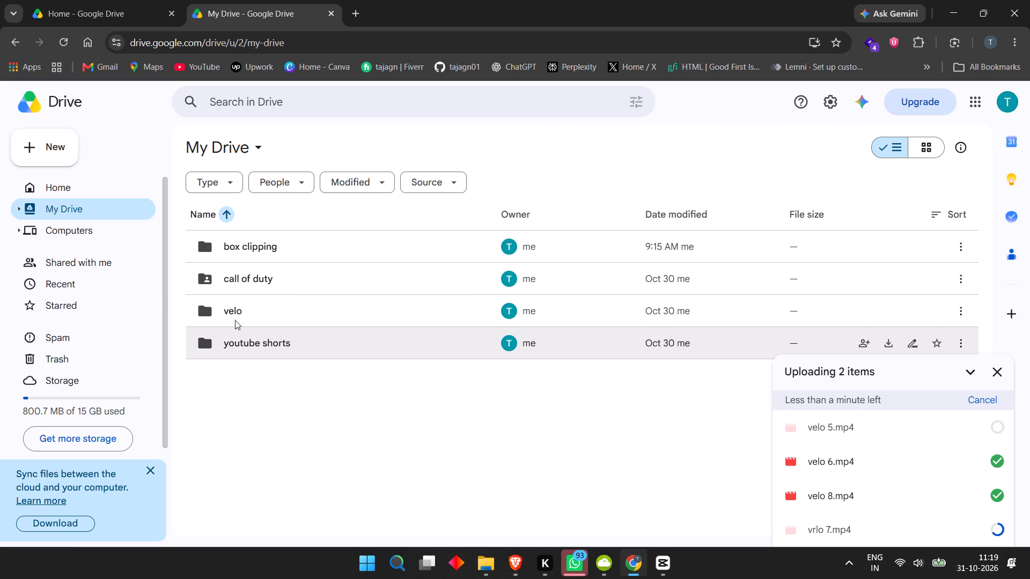
double_click(266, 253)
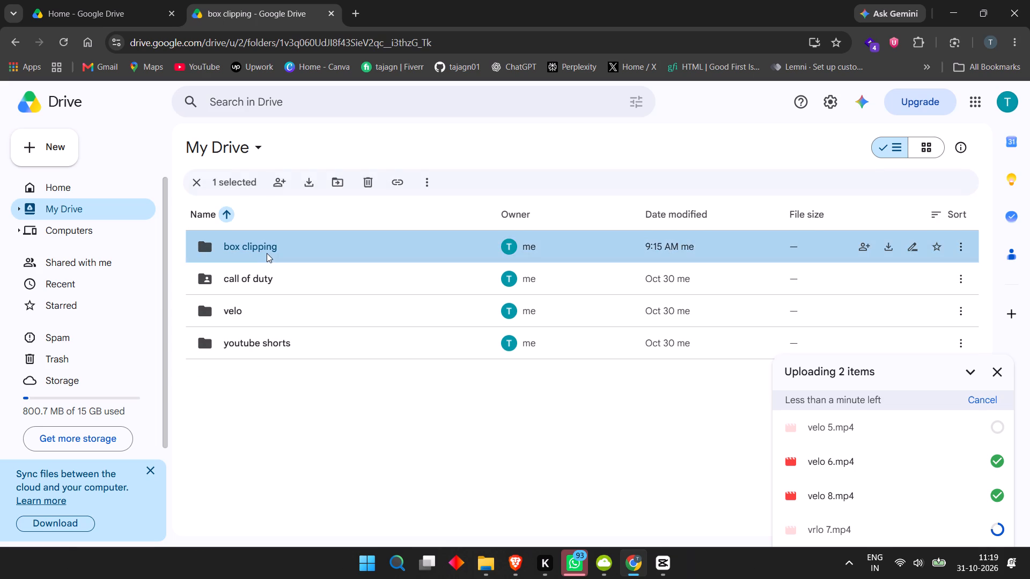
scroll(344, 332, down, 11)
scroll(345, 347, up, 7)
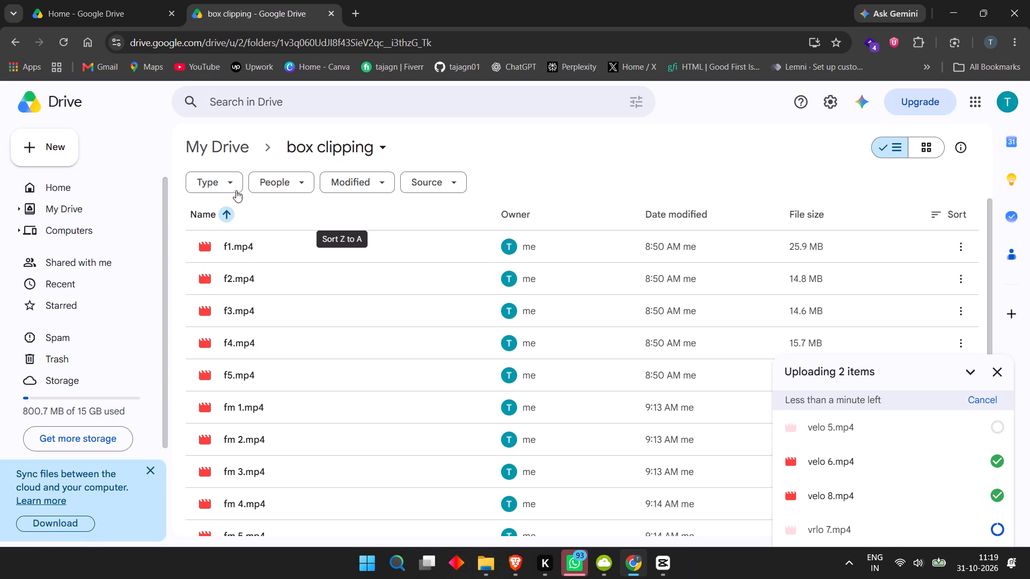
click(226, 148)
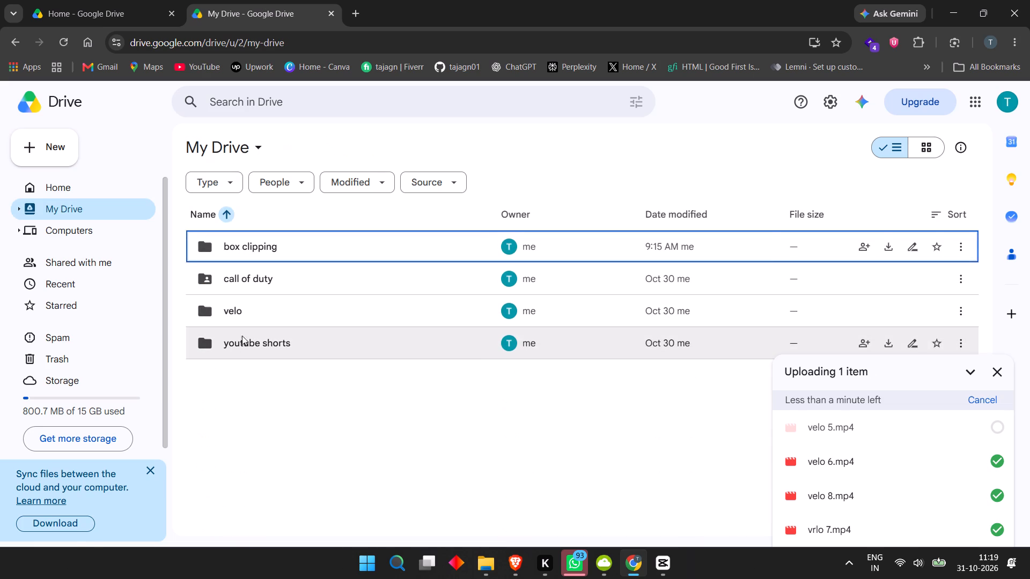
double_click(240, 344)
scroll(297, 343, down, 3)
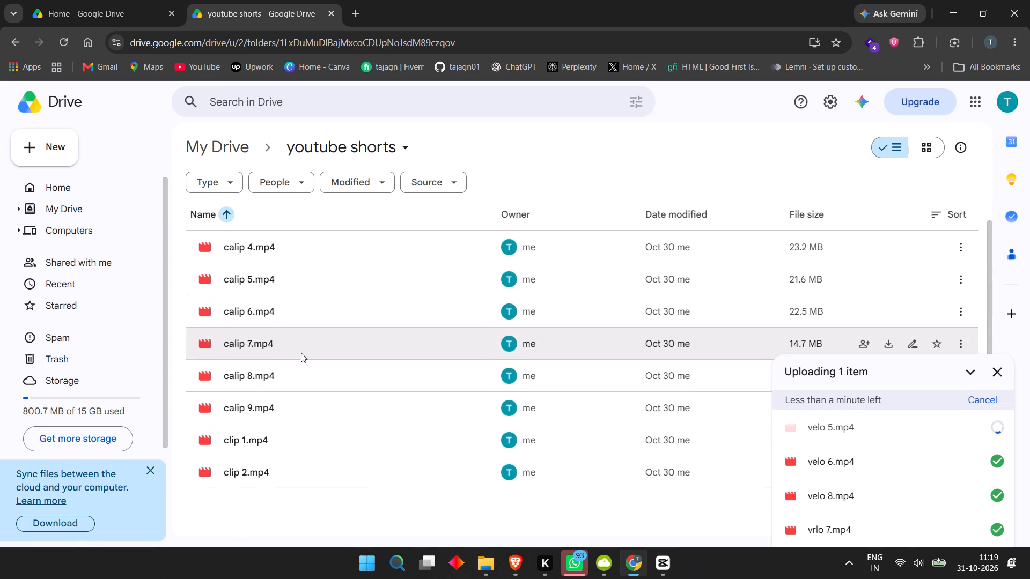
scroll(301, 353, down, 3)
scroll(302, 360, up, 6)
scroll(302, 360, down, 5)
scroll(302, 360, up, 3)
scroll(302, 360, down, 4)
scroll(302, 360, up, 6)
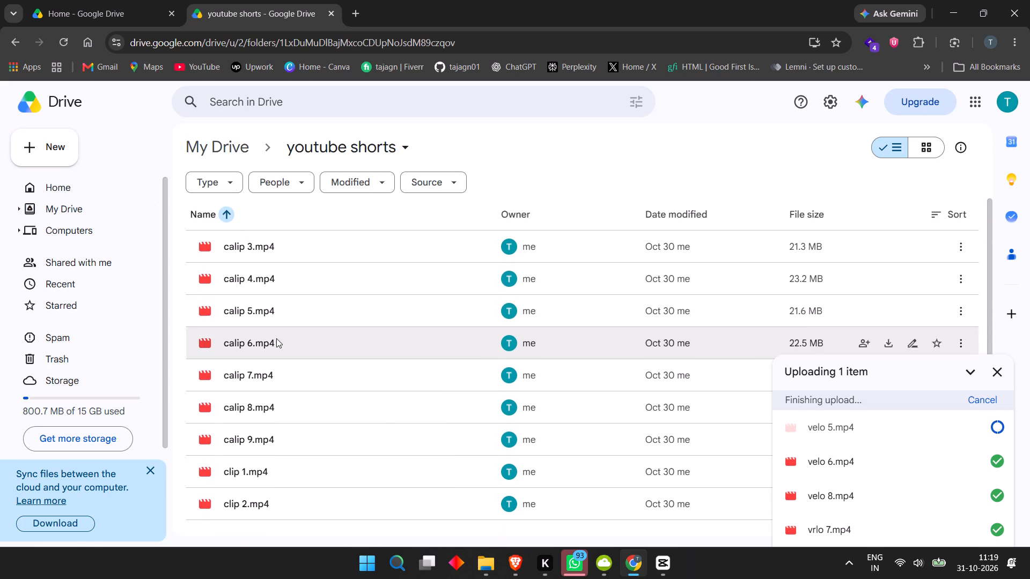
click(217, 152)
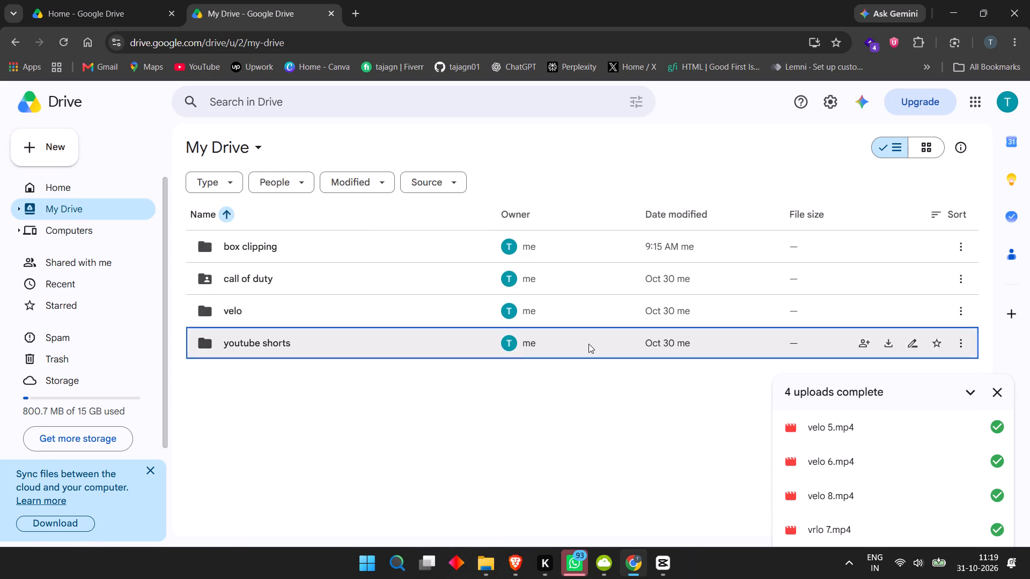
click(1007, 398)
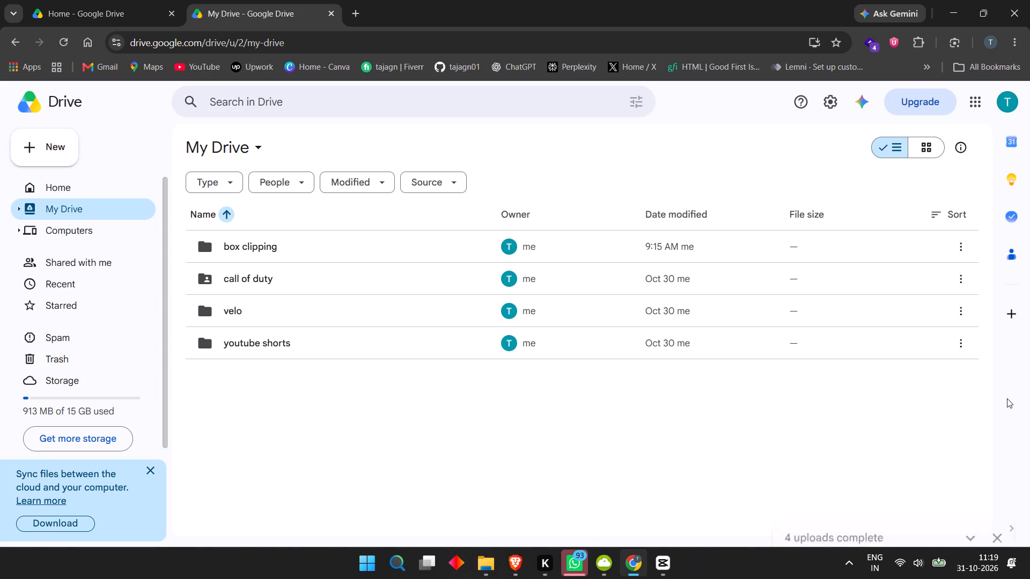
Close 4K Video Downloader+ and the File Explorer window showing the cliping folder.
click(601, 561)
click(822, 72)
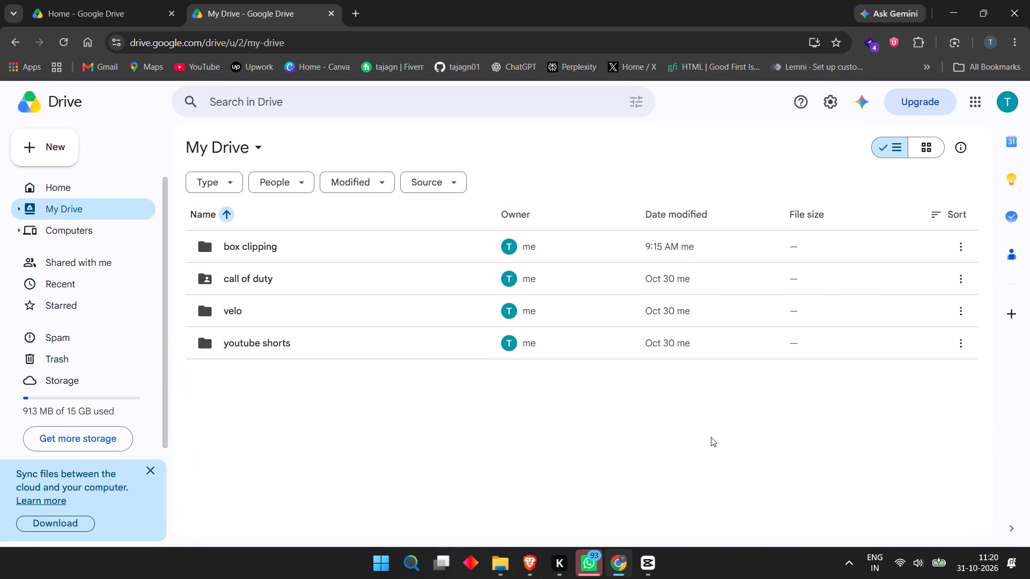
click(509, 567)
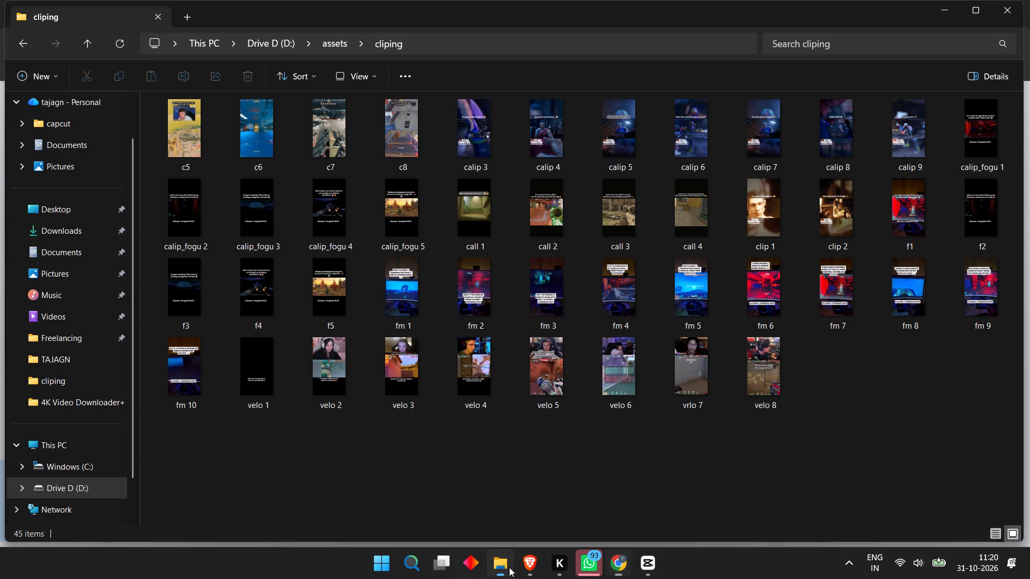
click(1006, 6)
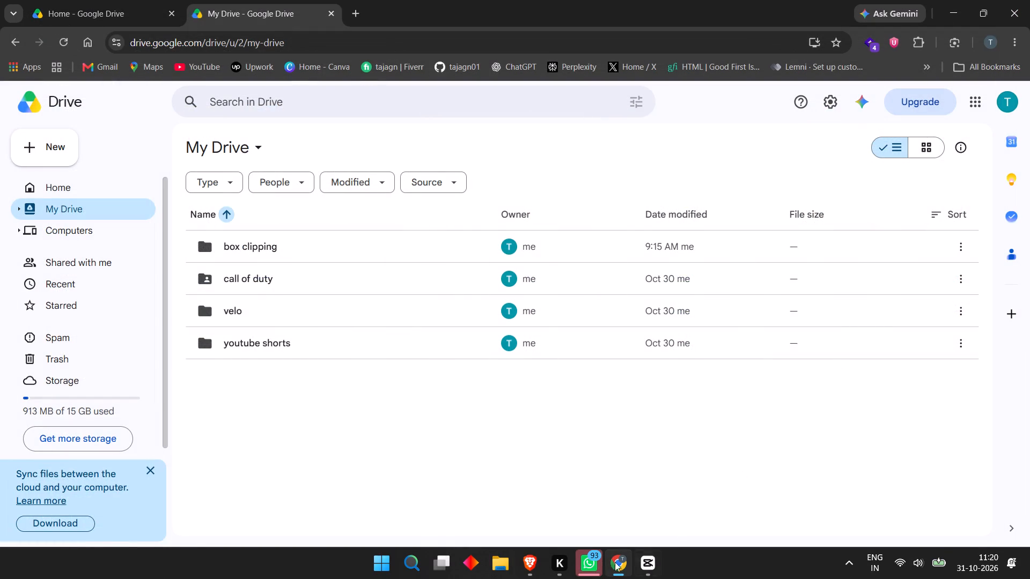
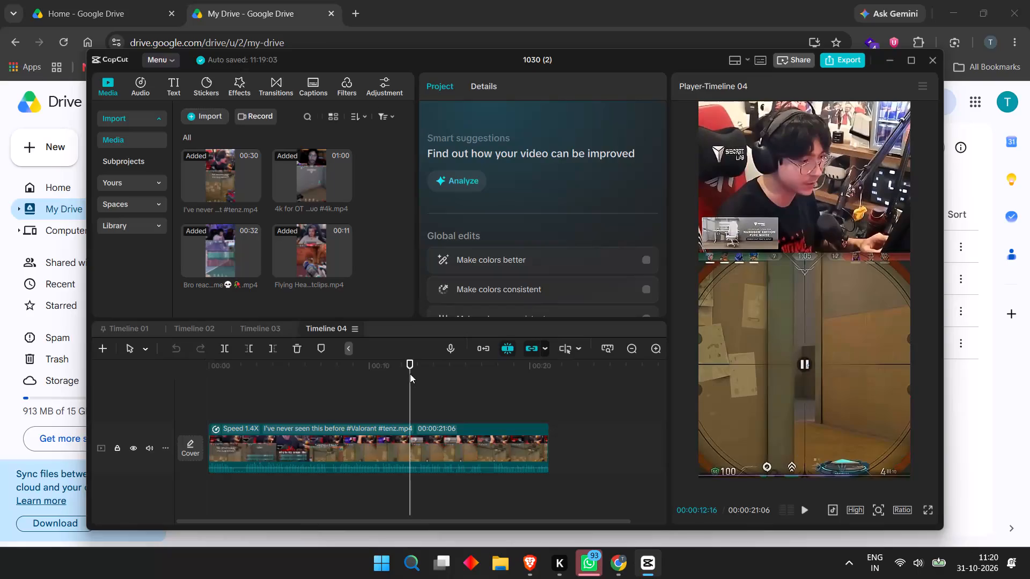
Maximize the CapCut window with the 1030 (2) project and quit CapCut completely.
click(913, 60)
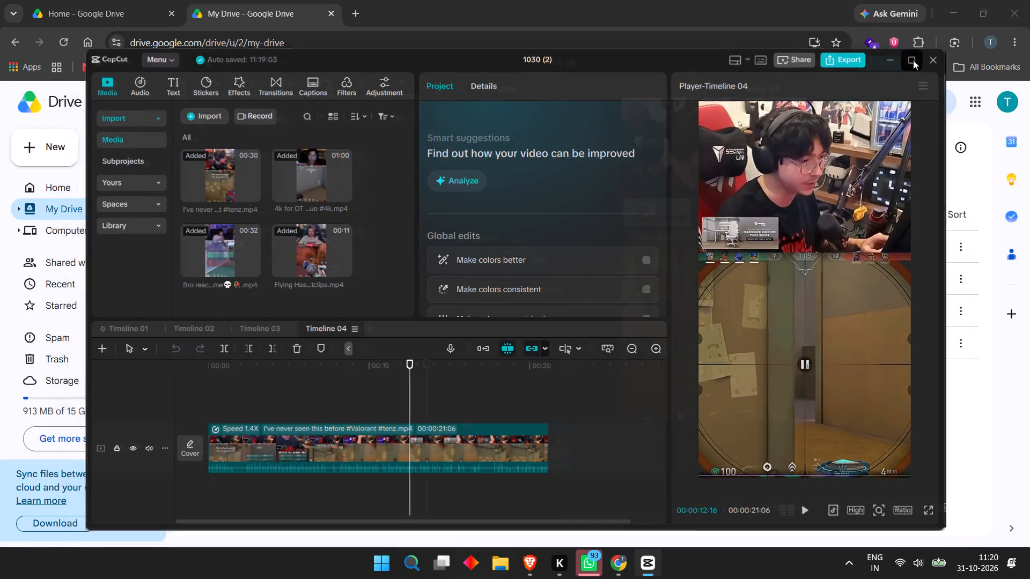
drag(195, 363, 175, 366)
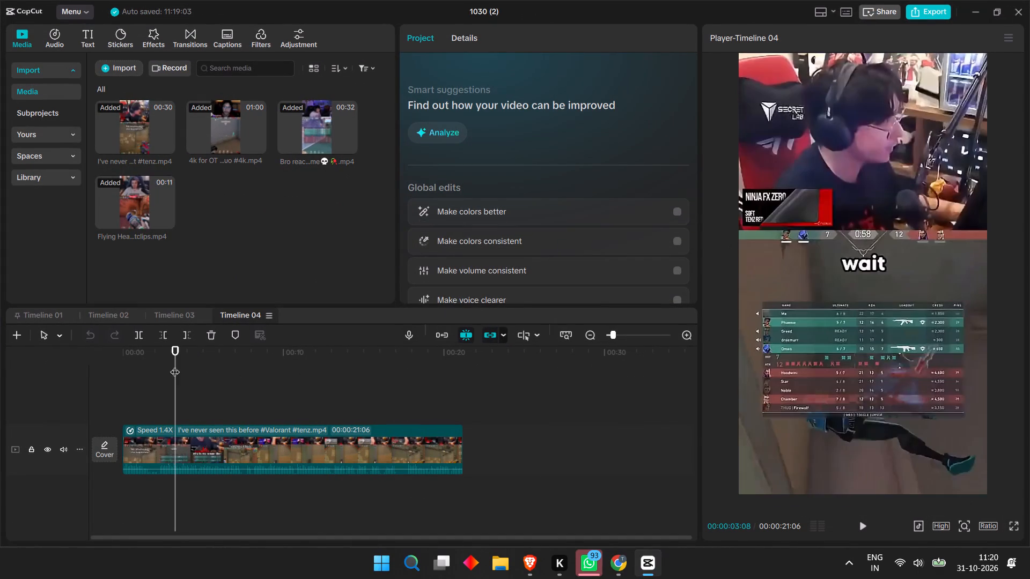
click(82, 11)
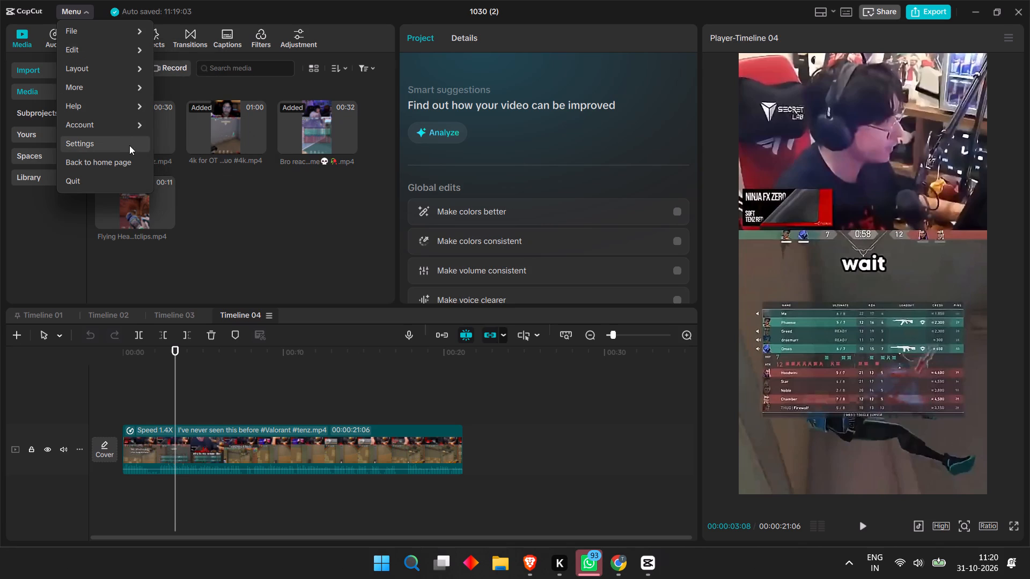
click(126, 185)
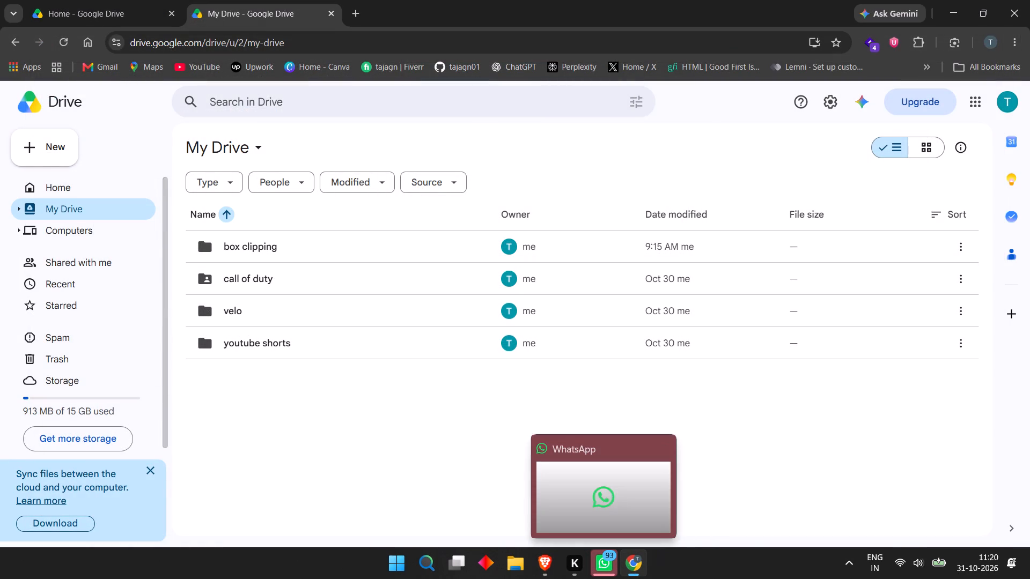
Close the Chrome window showing My Drive in Google Drive.
click(1029, 0)
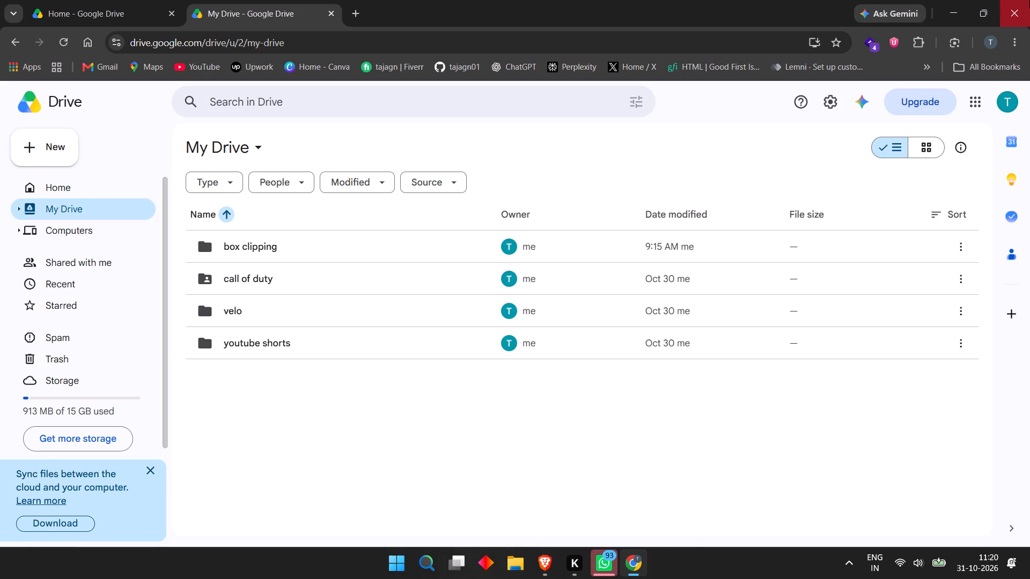